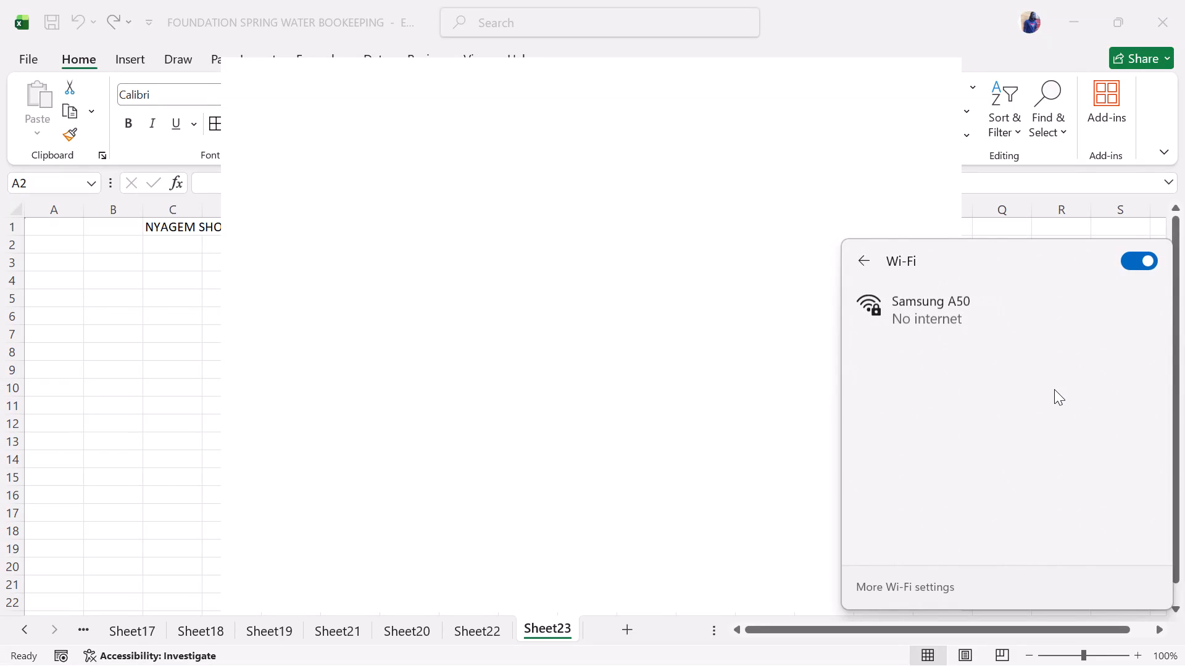
Check the Samsung A50 Wi-Fi connection and return to the Foundation Spring Water bookkeeping workbook in Excel.
left_click(984, 326)
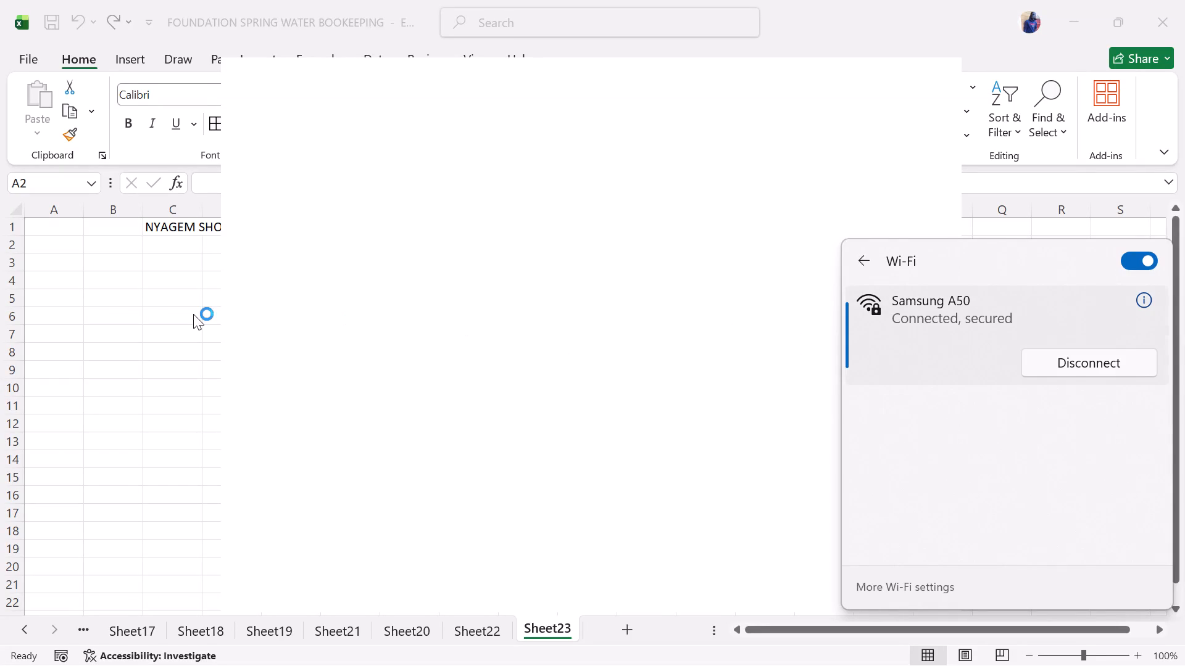
left_click(162, 307)
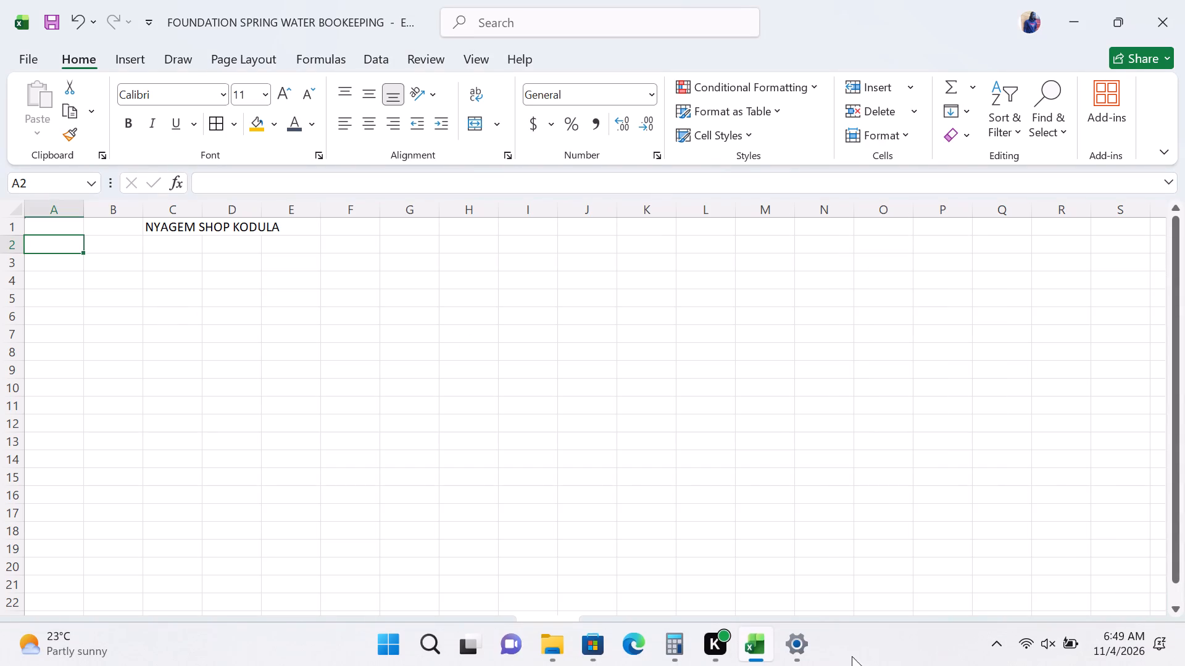
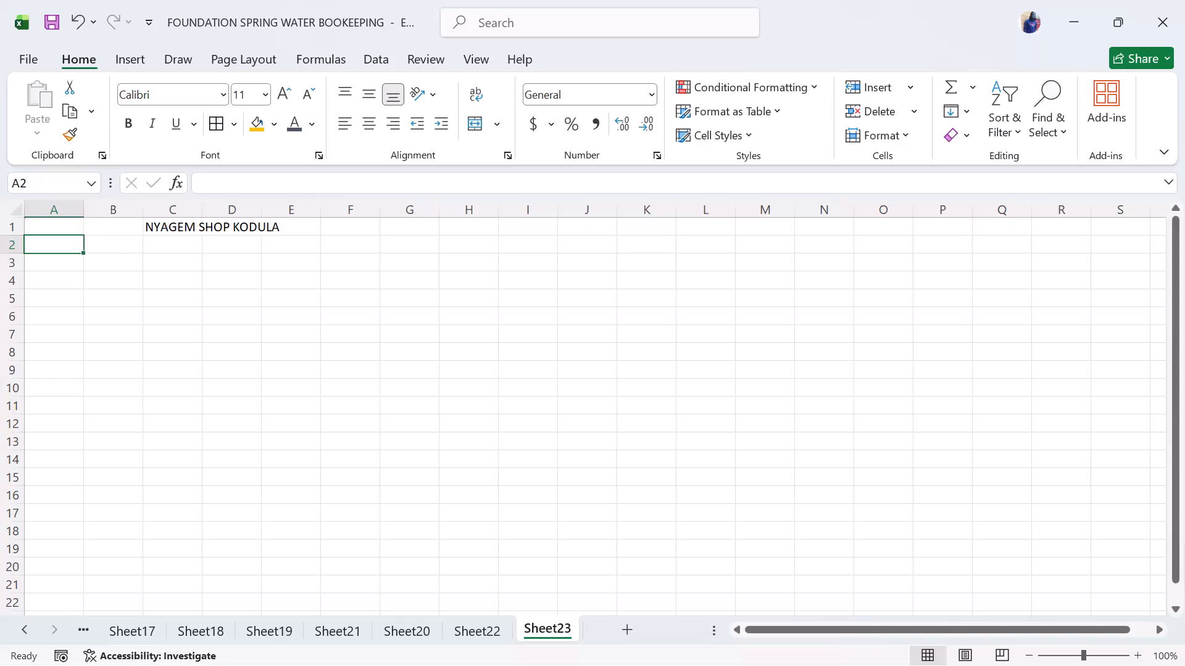
Copy the column header row A2:F2, DATE through CR, from the Alam Shop Kodula table on Sheet22.
left_click(473, 622)
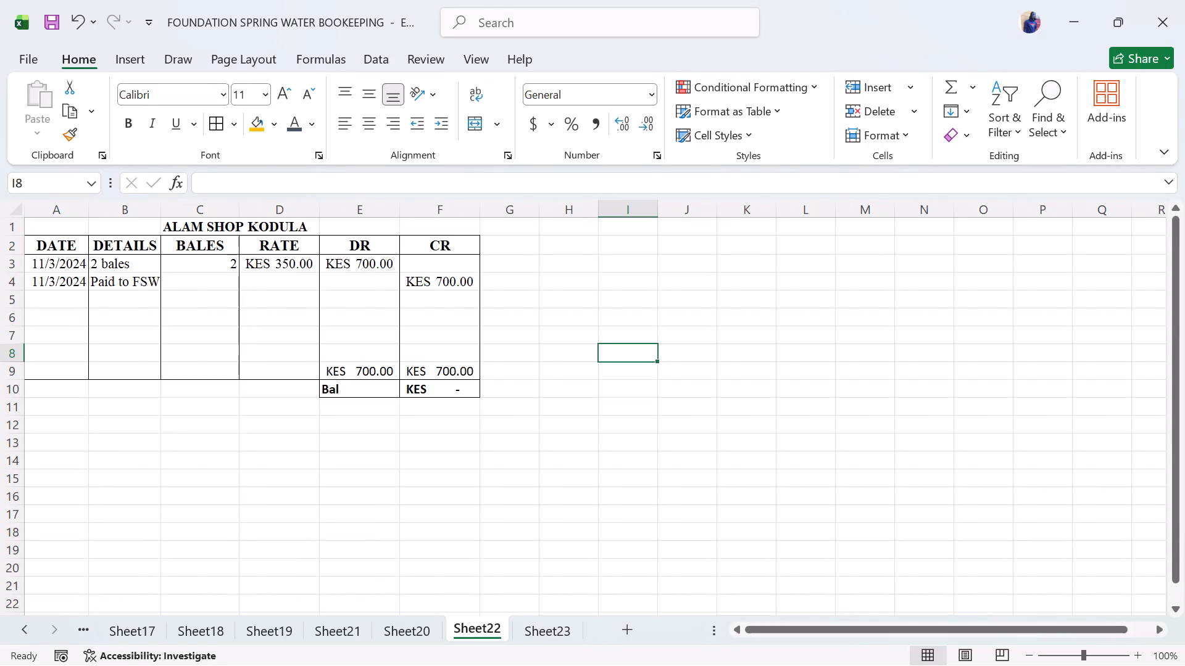
left_click_drag(41, 249, 452, 232)
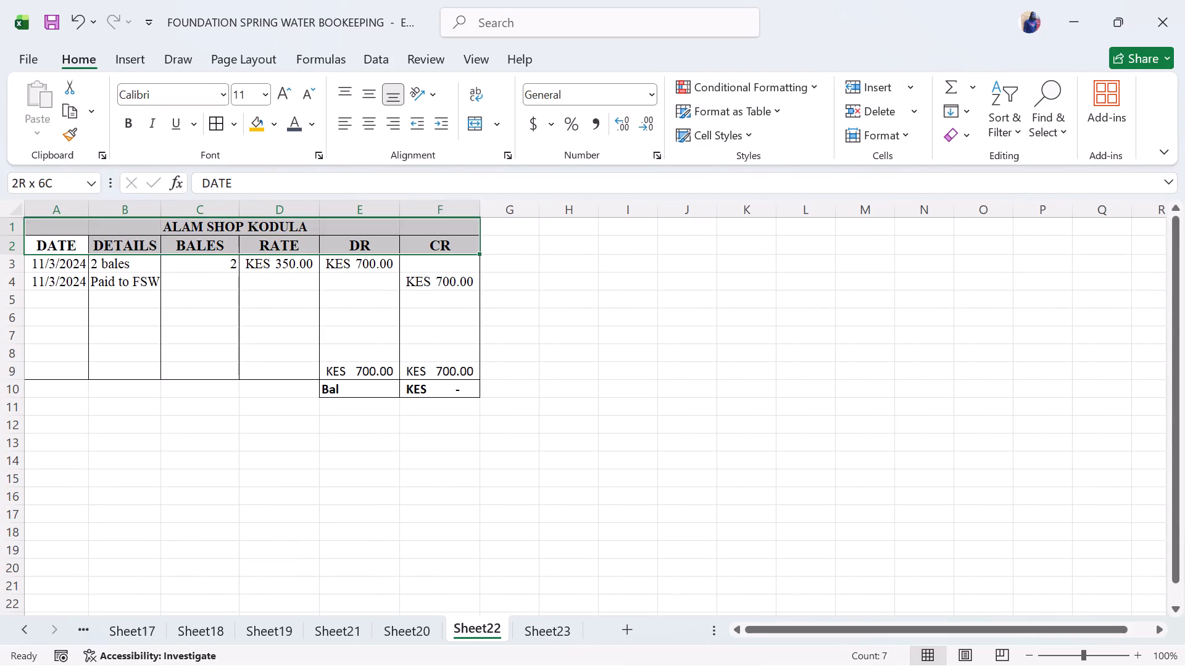
left_click_drag(452, 232, 455, 248)
key("ctrl+c")
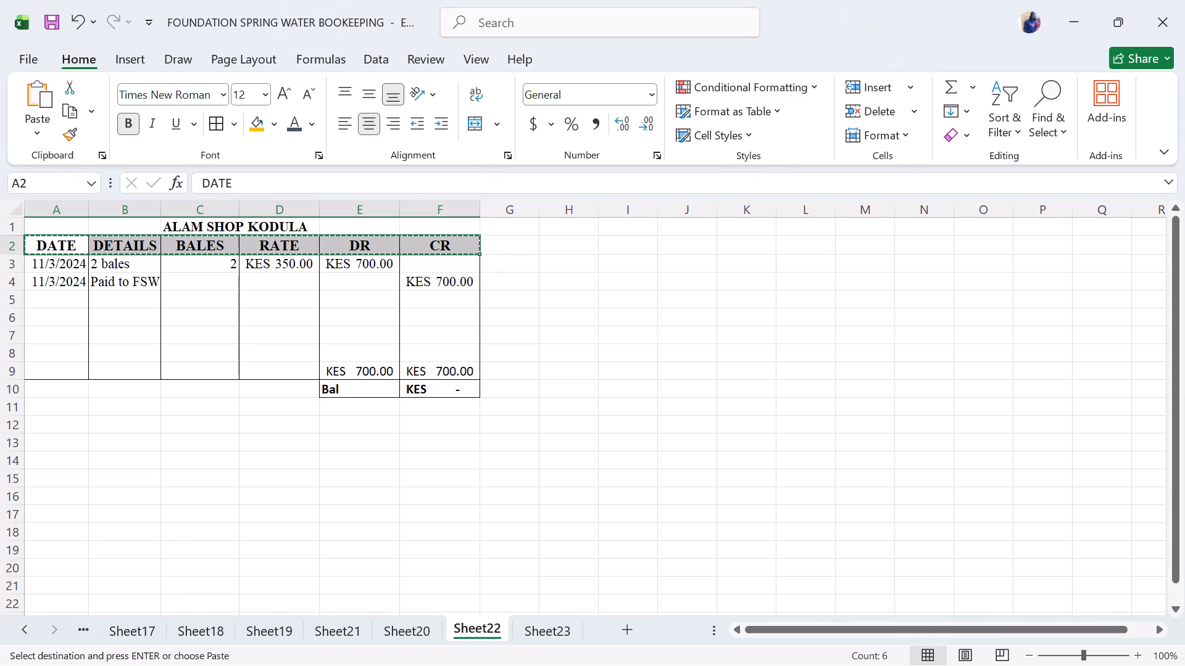
Paste the copied DATE, DETAILS, BALES, RATE, DR and CR header row into row 2 of Sheet23, starting at A2.
left_click(552, 627)
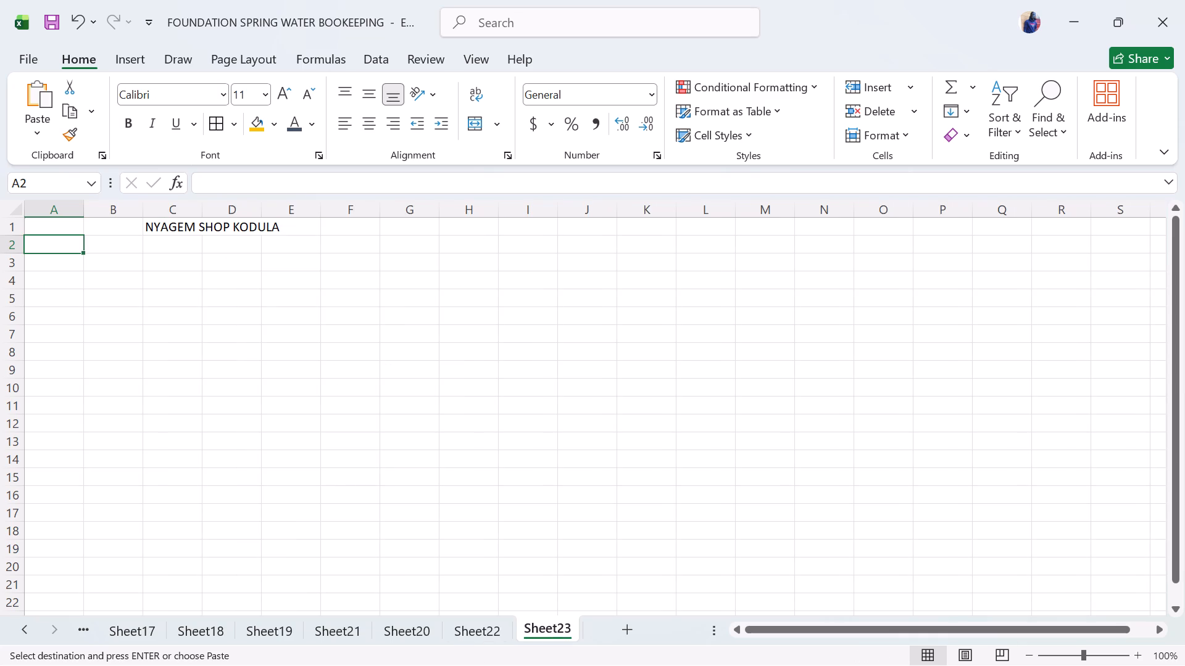
left_click_drag(69, 241, 423, 242)
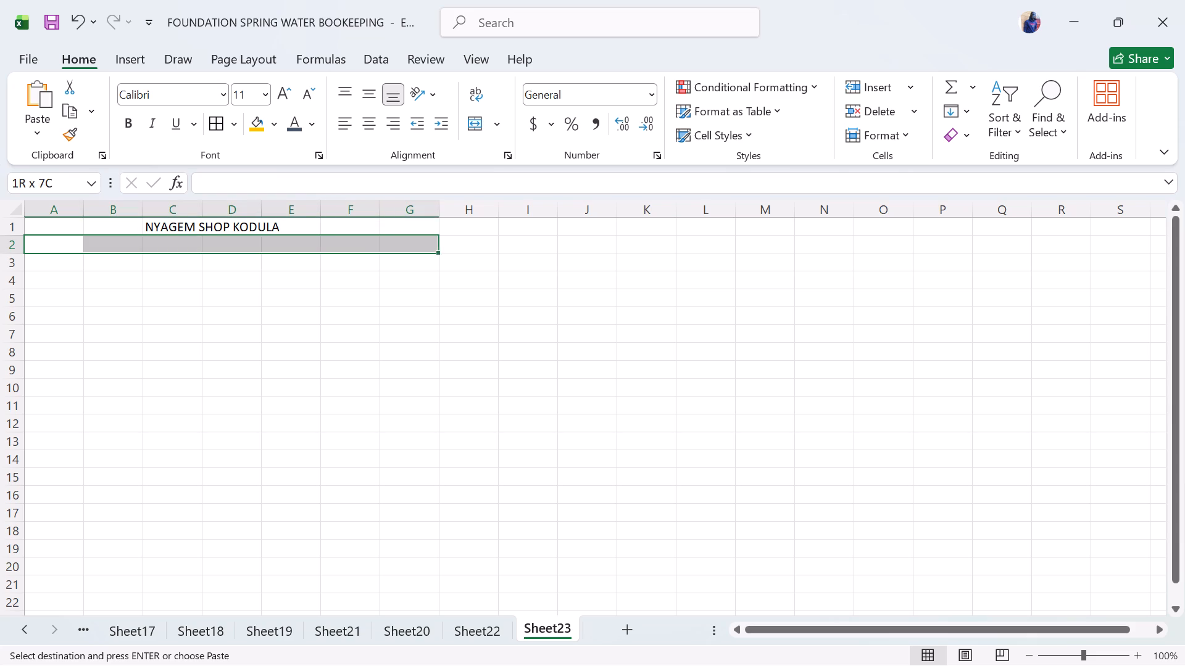
left_click_drag(423, 242, 464, 244)
key("ctrl+v")
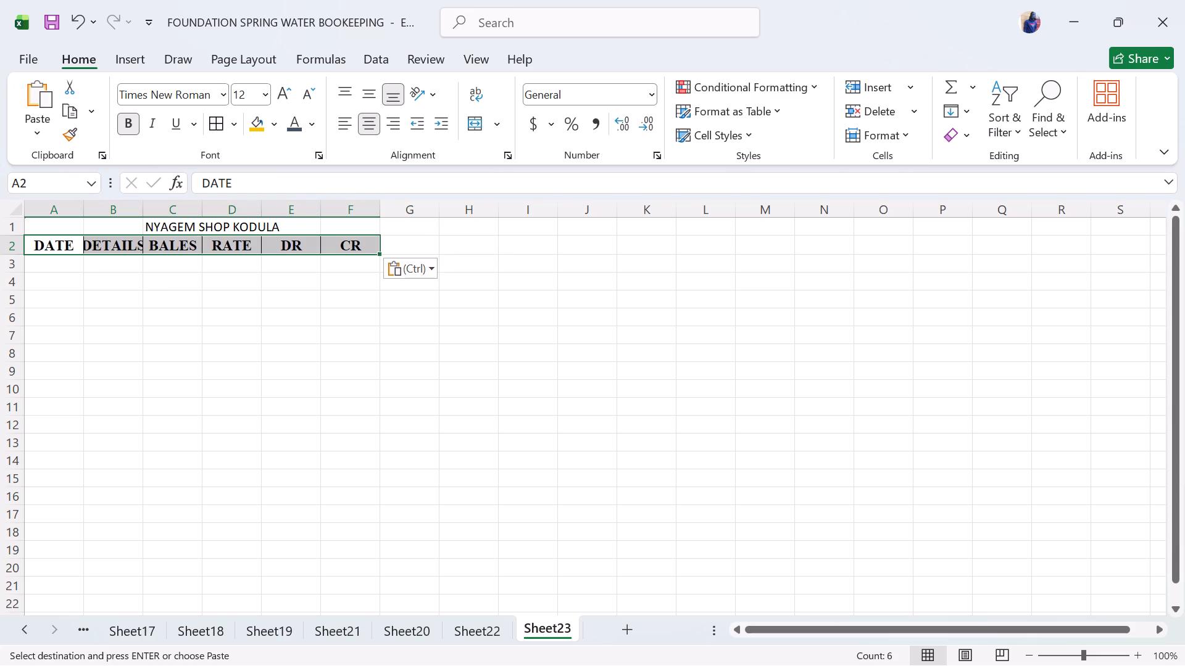
left_click(38, 261)
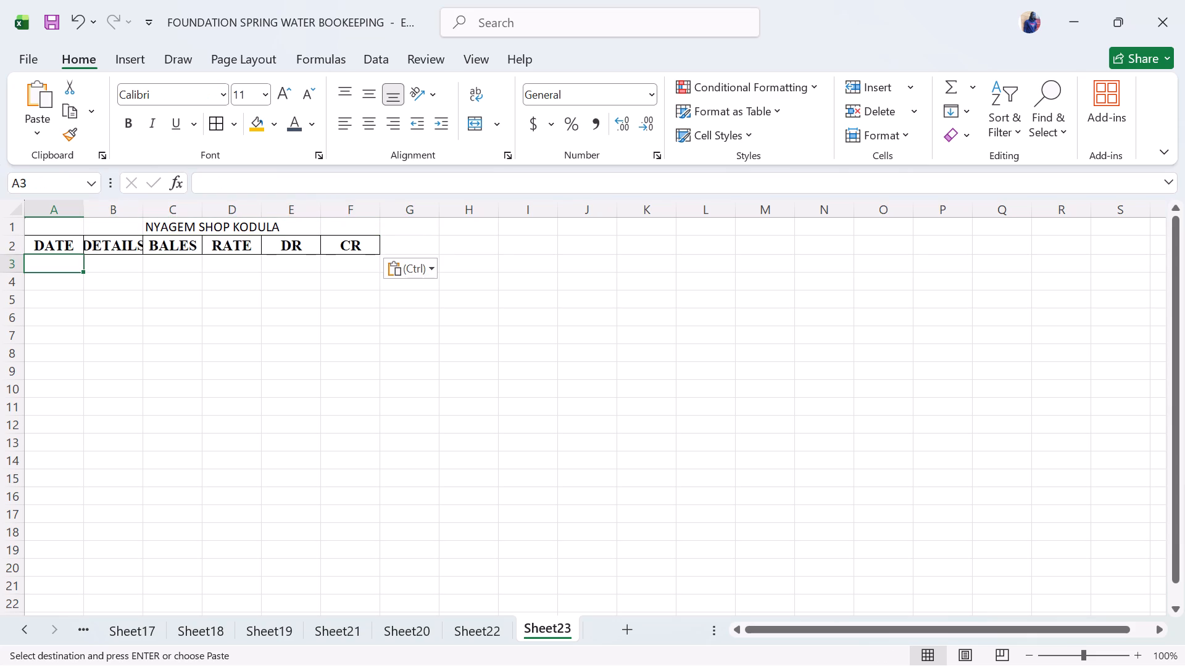
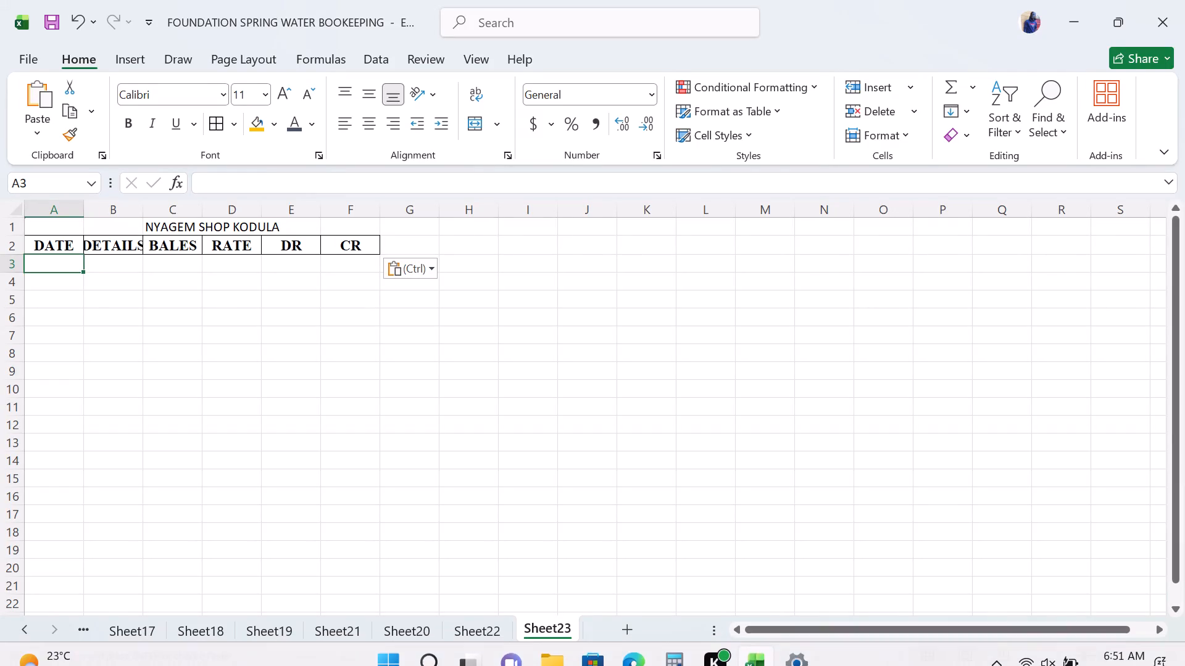
Enter the date 11/3/2026 in cell A3, under the DATE header.
left_click(60, 263)
type("4/")
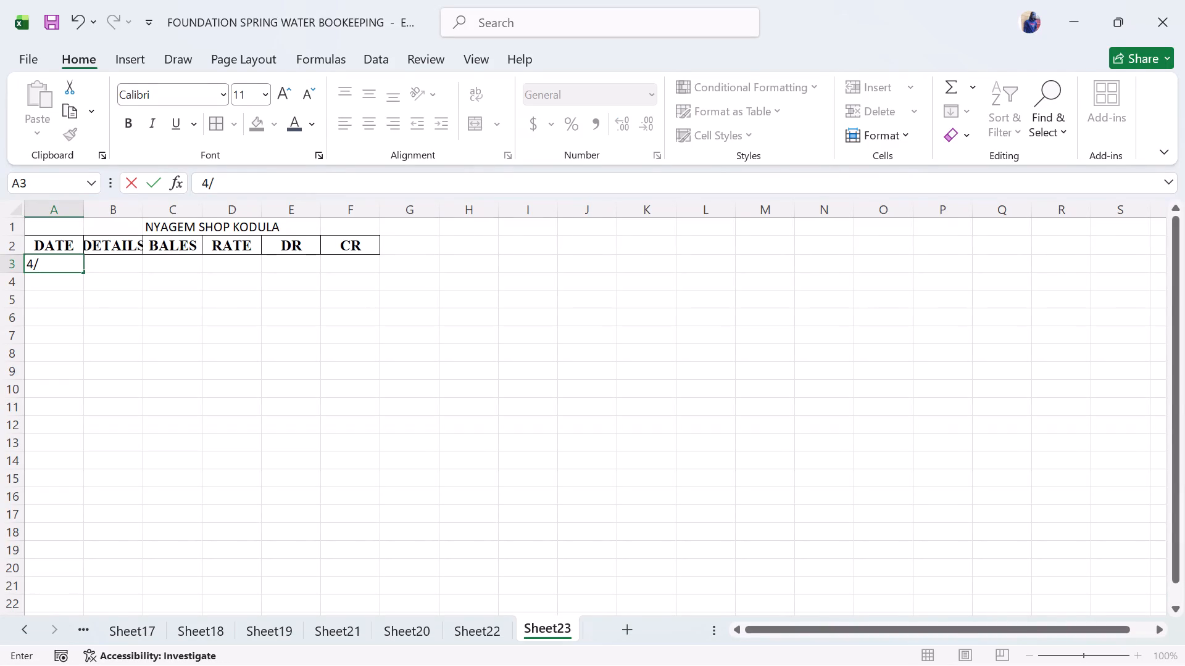
key("BackSpace")
key("BackSpace")
key("3")
key("slash")
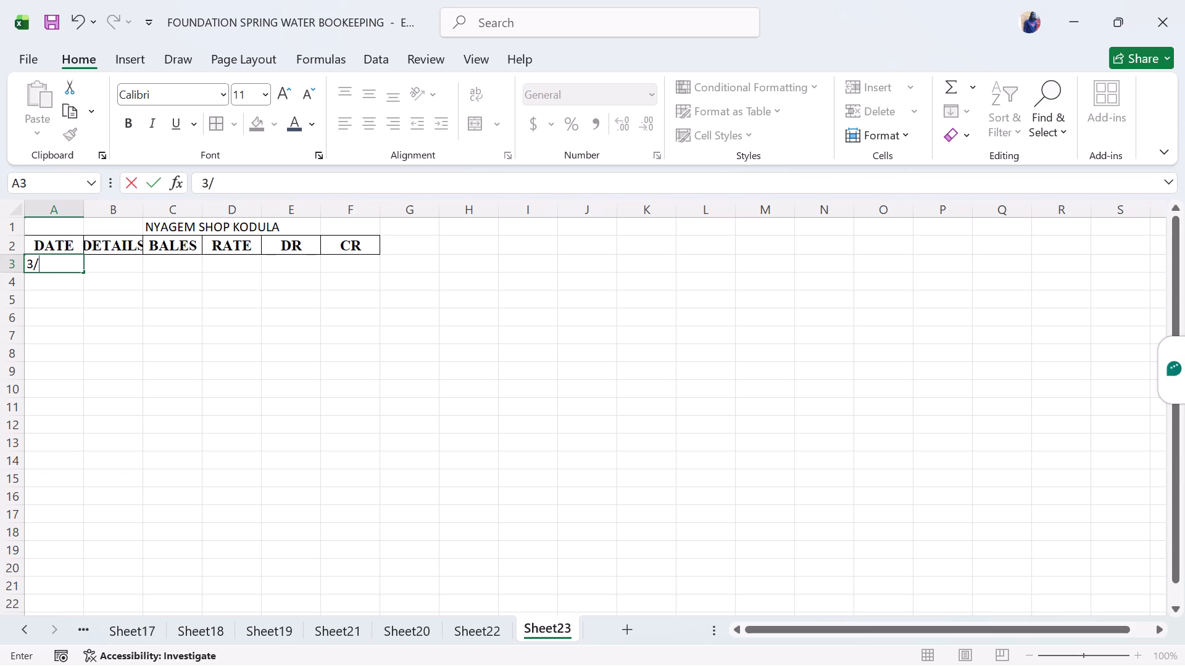
key("BackSpace")
key("BackSpace")
type("11/2/")
key("BackSpace")
key("BackSpace")
type("3/2026")
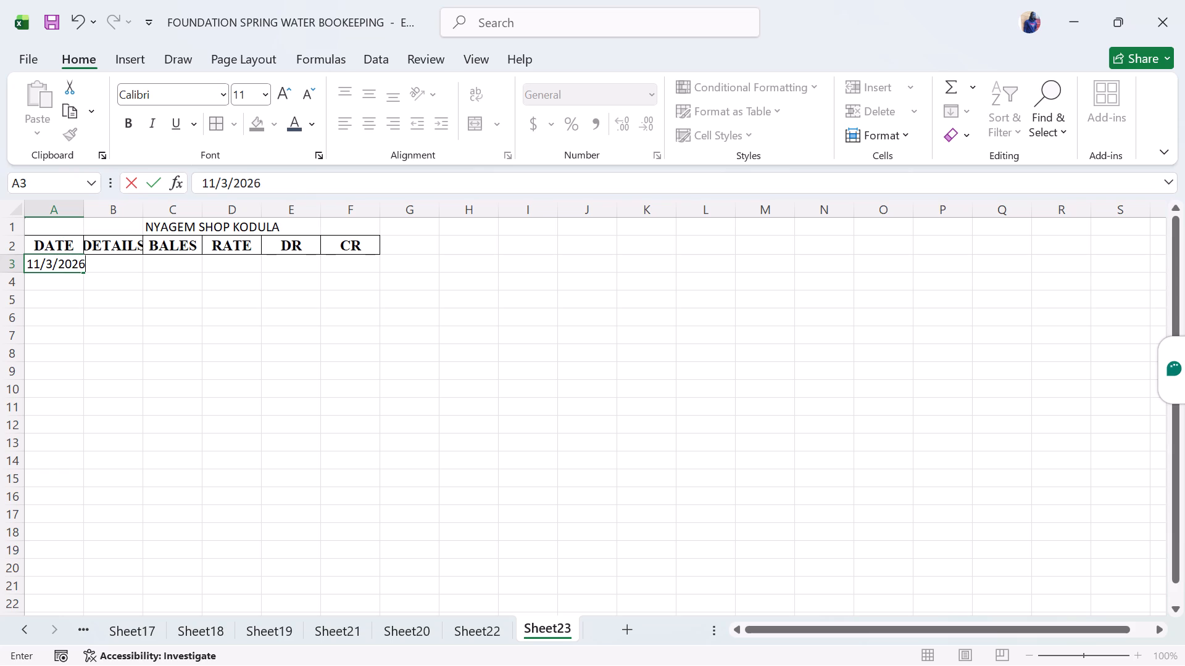
Autofit the widths of columns A and B to their contents.
double_click(83, 213)
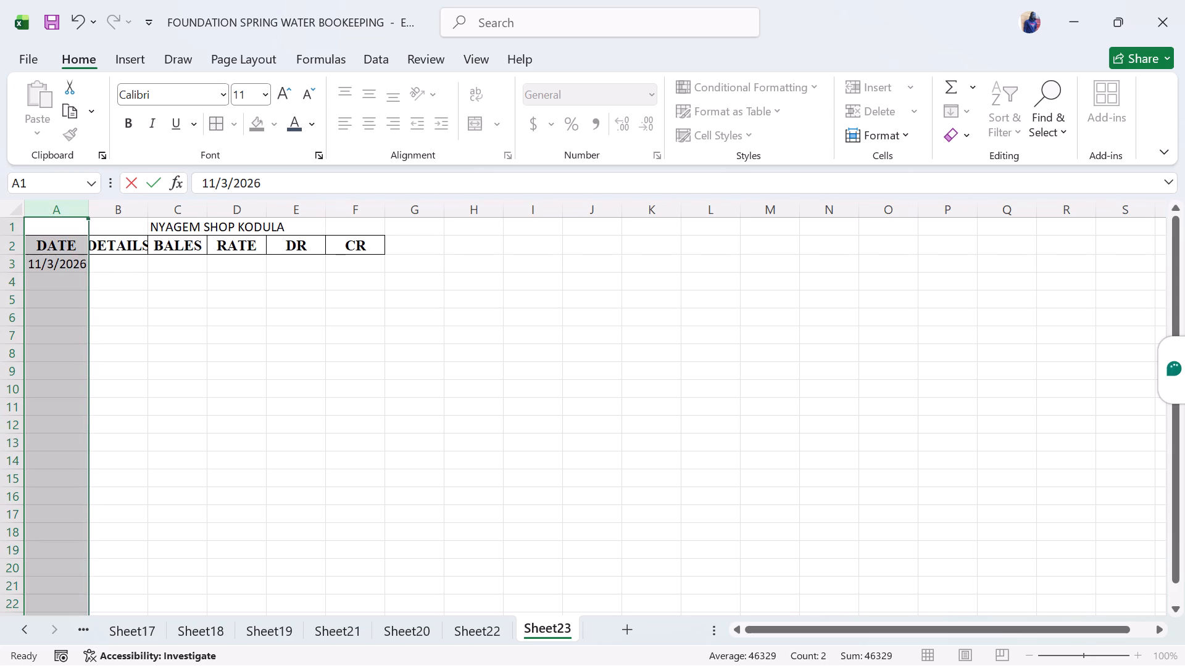
left_click(114, 261)
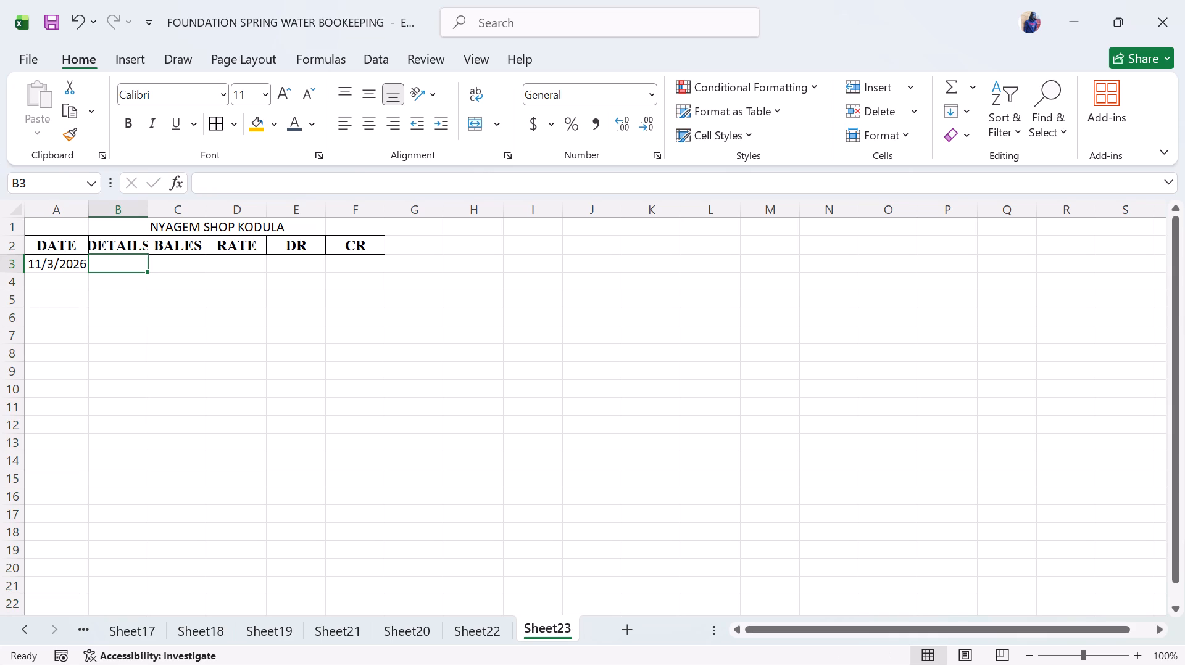
double_click(148, 208)
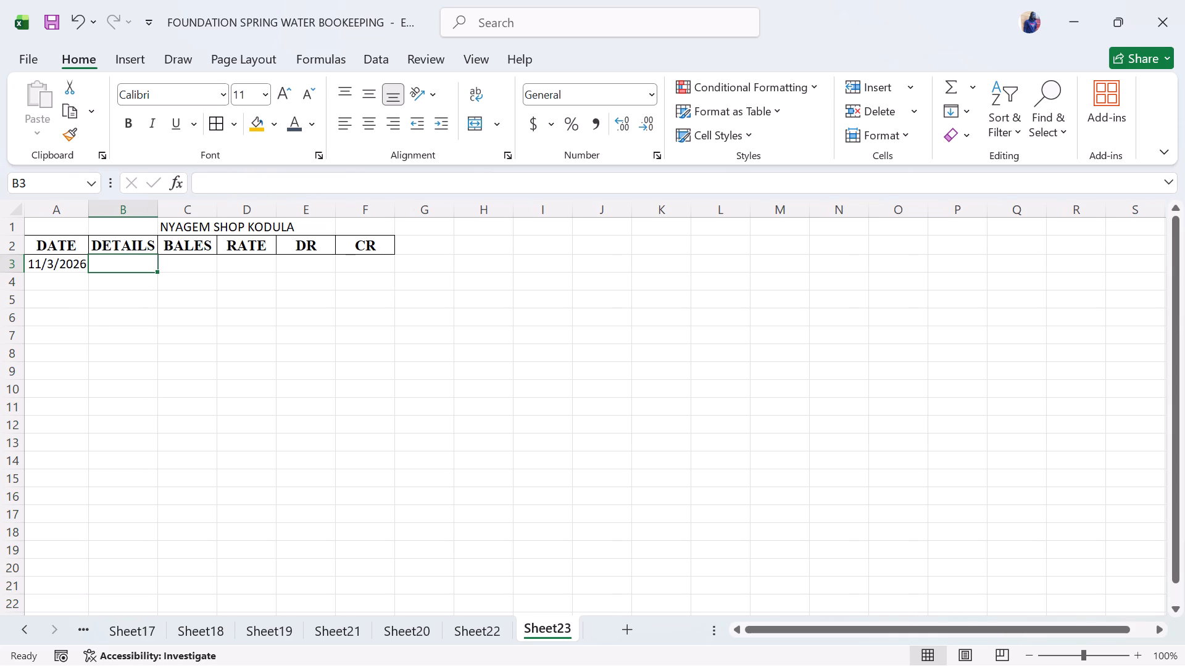
Enter "2 Bales" in cell B3 as the details of the first ledger entry.
left_click(145, 260)
type("NYAGE=")
key("BackSpace")
key("BackSpace")
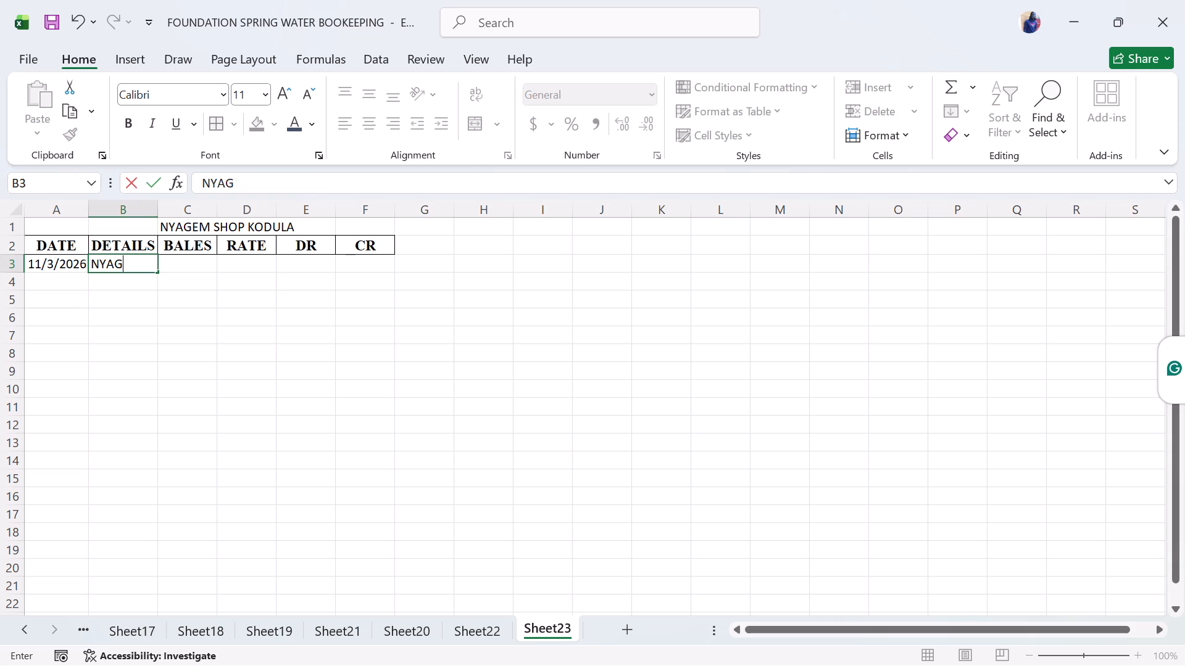
key("BackSpace")
key("BackSpace")
key("BackSpace")
key("BackSpace")
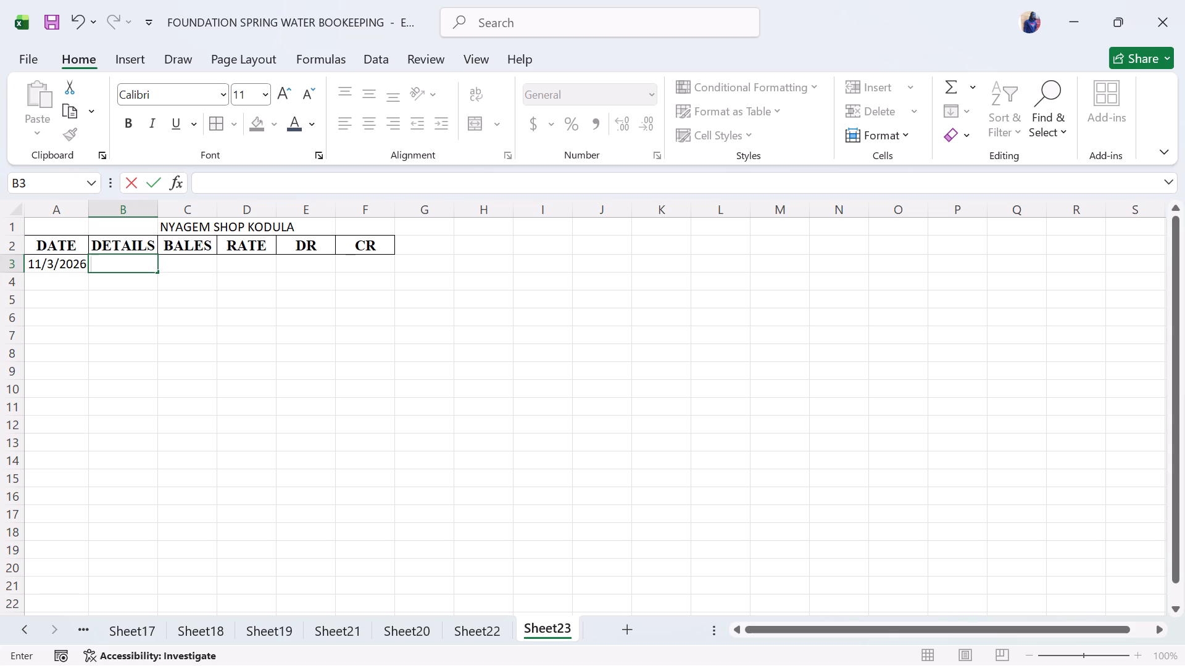
type("2 BALES")
key("BackSpace")
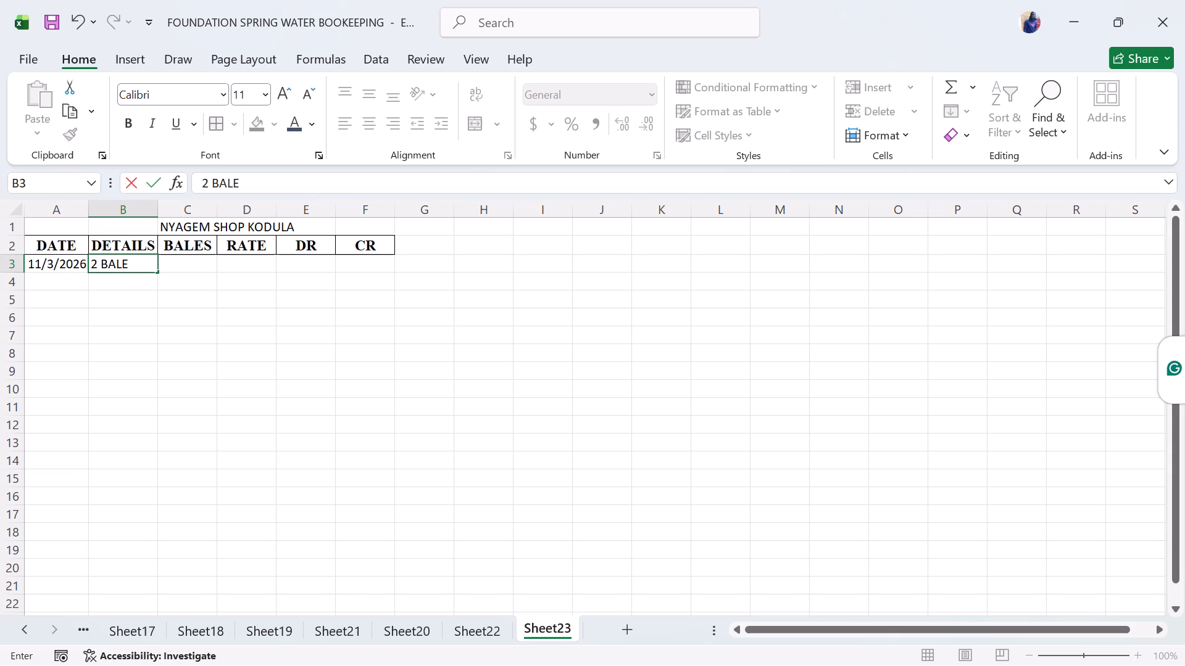
key("BackSpace")
key("BackSpace")
key("BackSpace")
key("BackSpace")
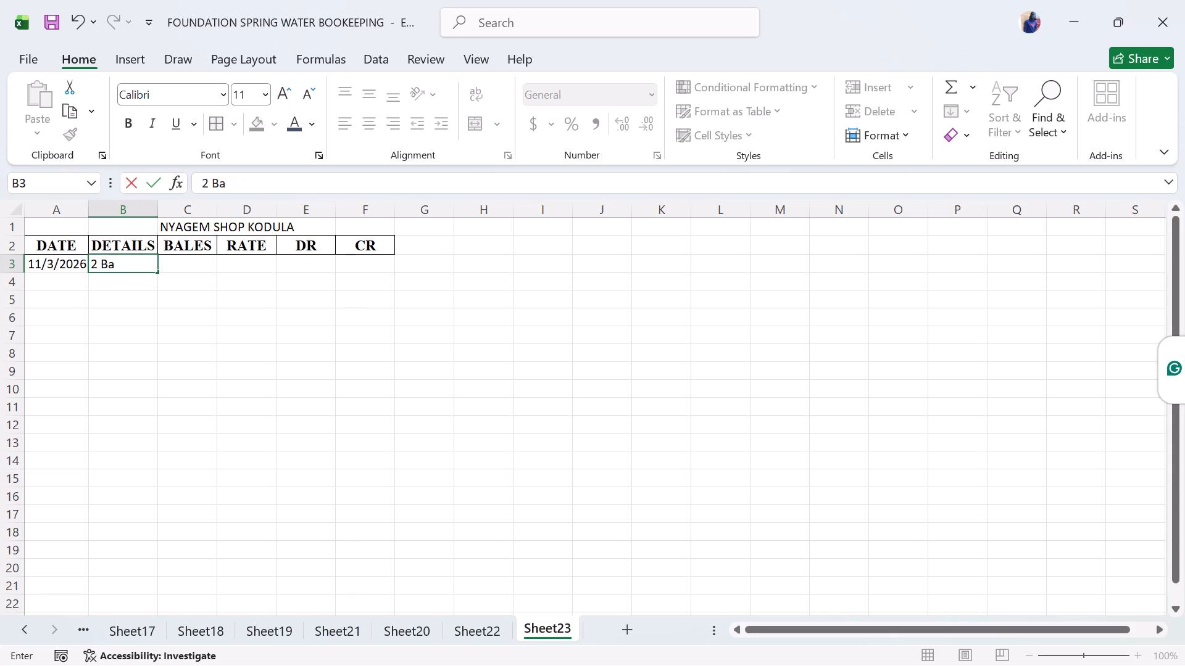
key("BackSpace")
type("es")
Fill in the first entry's quantity and rate in row 3, with 2 under BALES and 350 under RATE.
left_click(183, 266)
key("2")
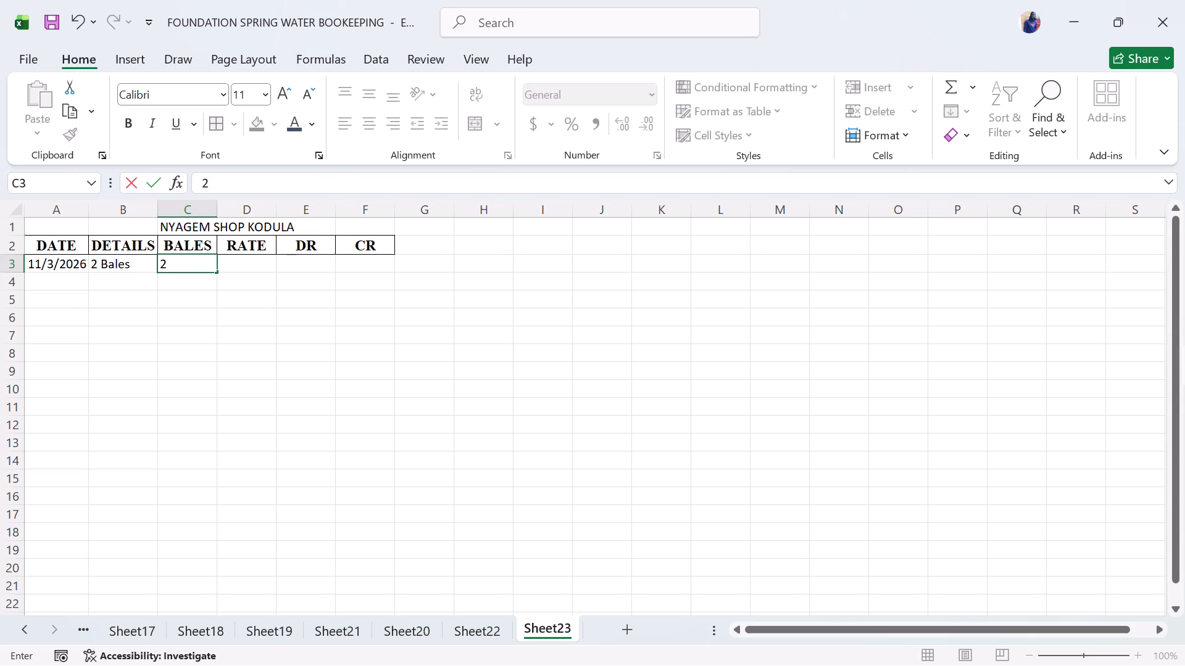
left_click(248, 258)
type("350")
Calculate the first entry's DR amount in E3 by multiplying bales by rate with the formula =C3*D3.
left_click(323, 263)
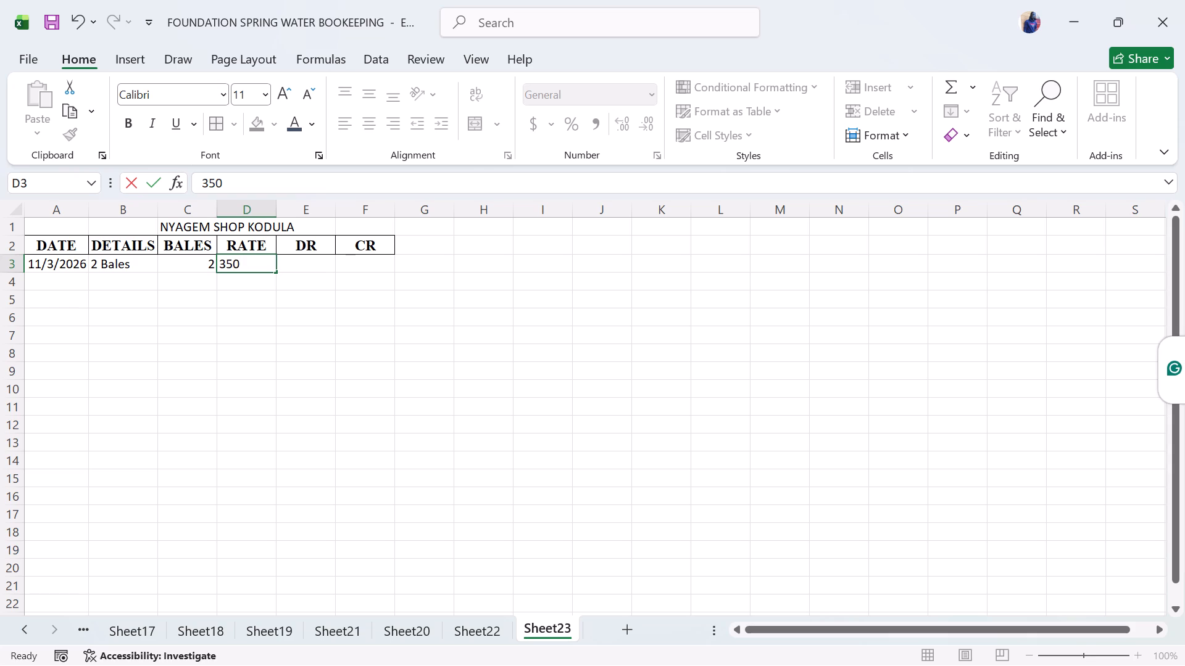
key("equal")
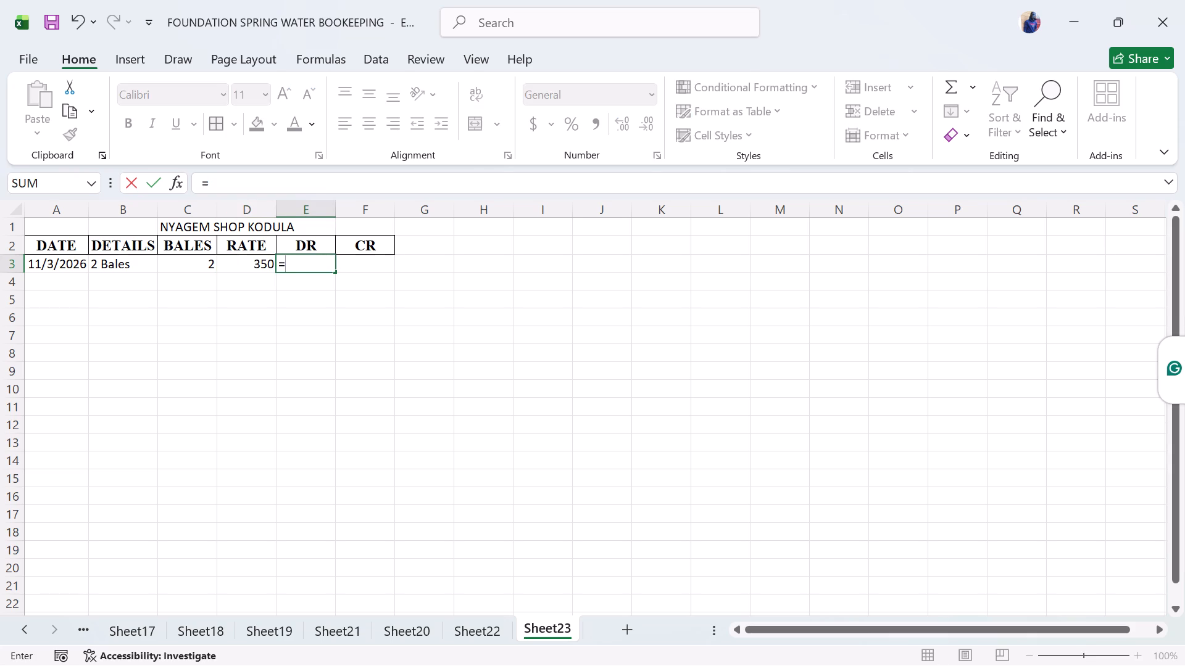
left_click(205, 269)
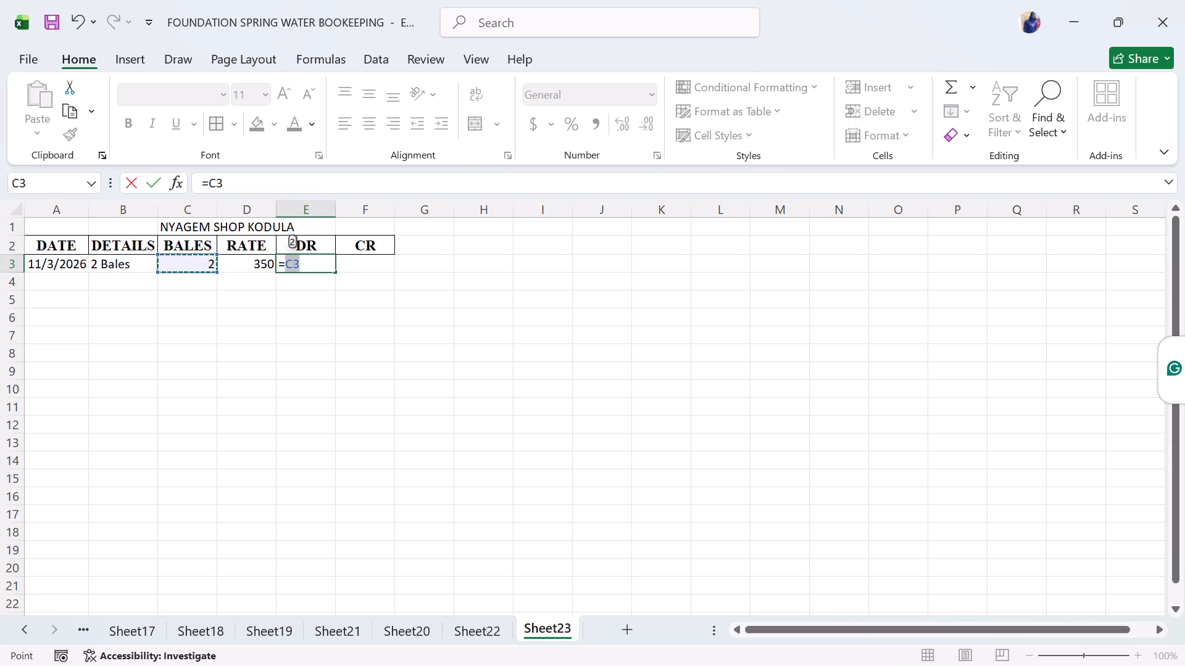
key("shift+asterisk")
left_click(251, 257)
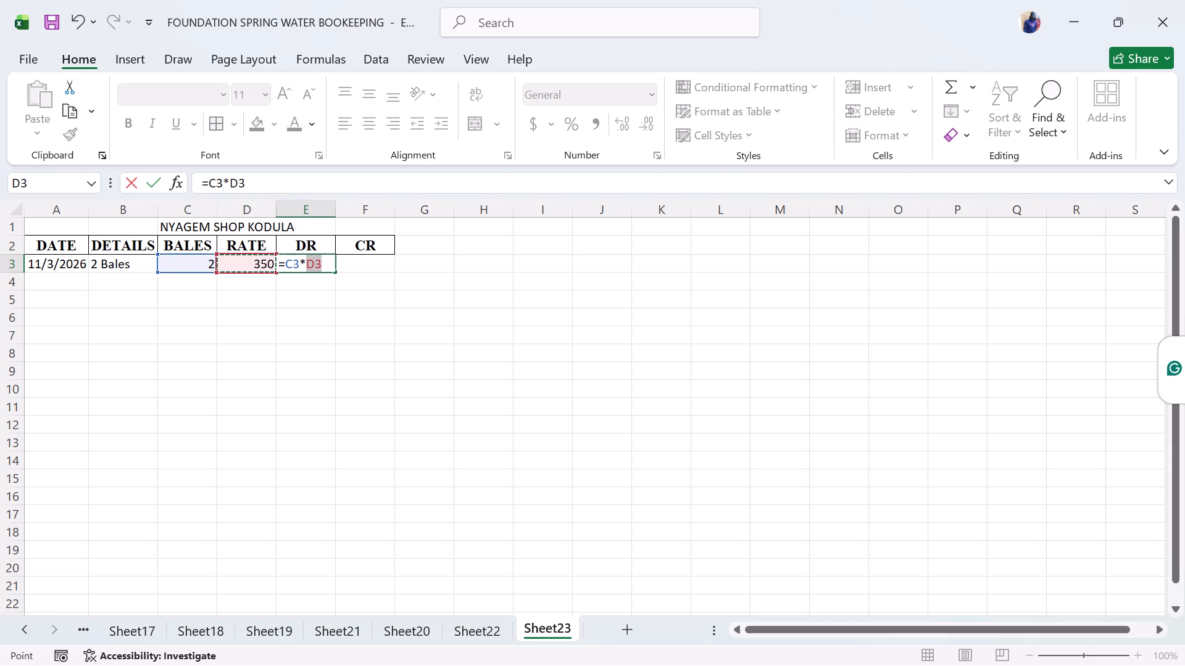
key("Return")
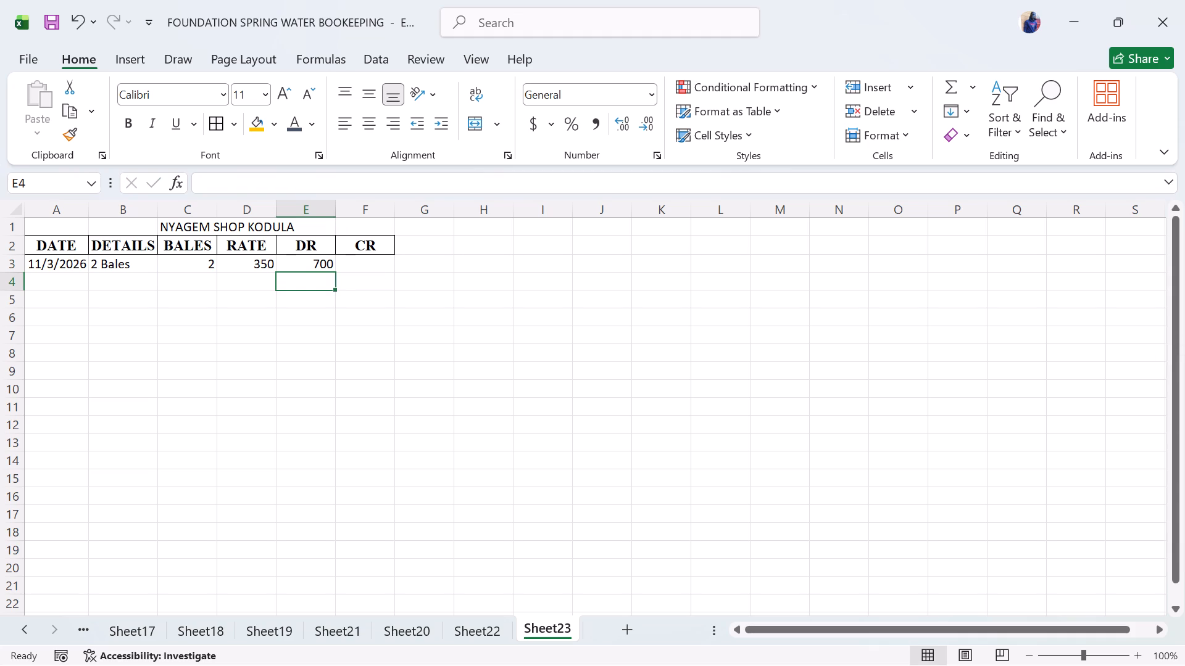
Enter the date 11/3/2026 in cell A4 for the second ledger entry.
left_click(364, 266)
left_click(52, 282)
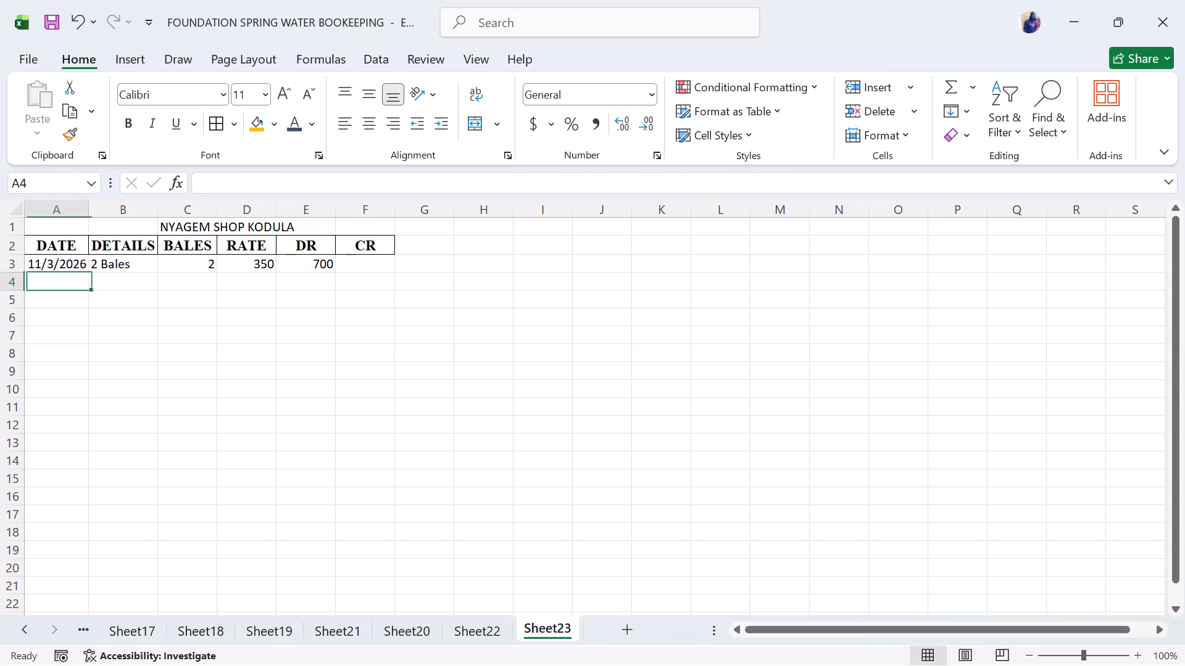
type("11/")
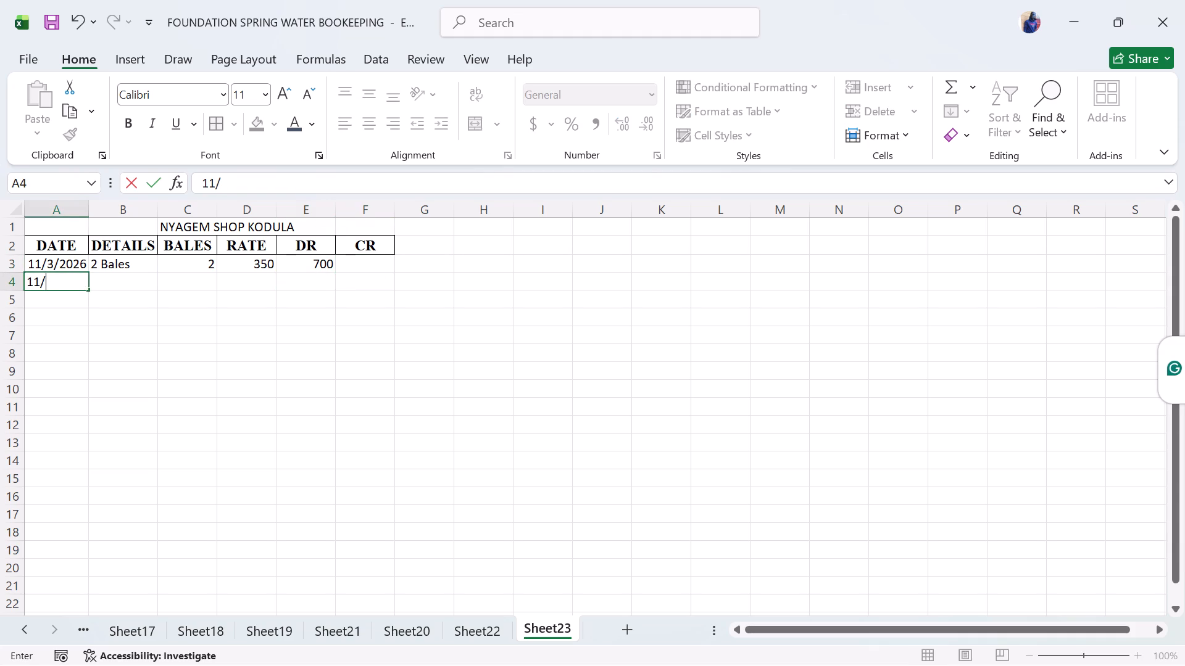
key("3")
type("/2026")
Enter "Paid to FSW" in cell B4 as the details of the second entry.
left_click(110, 279)
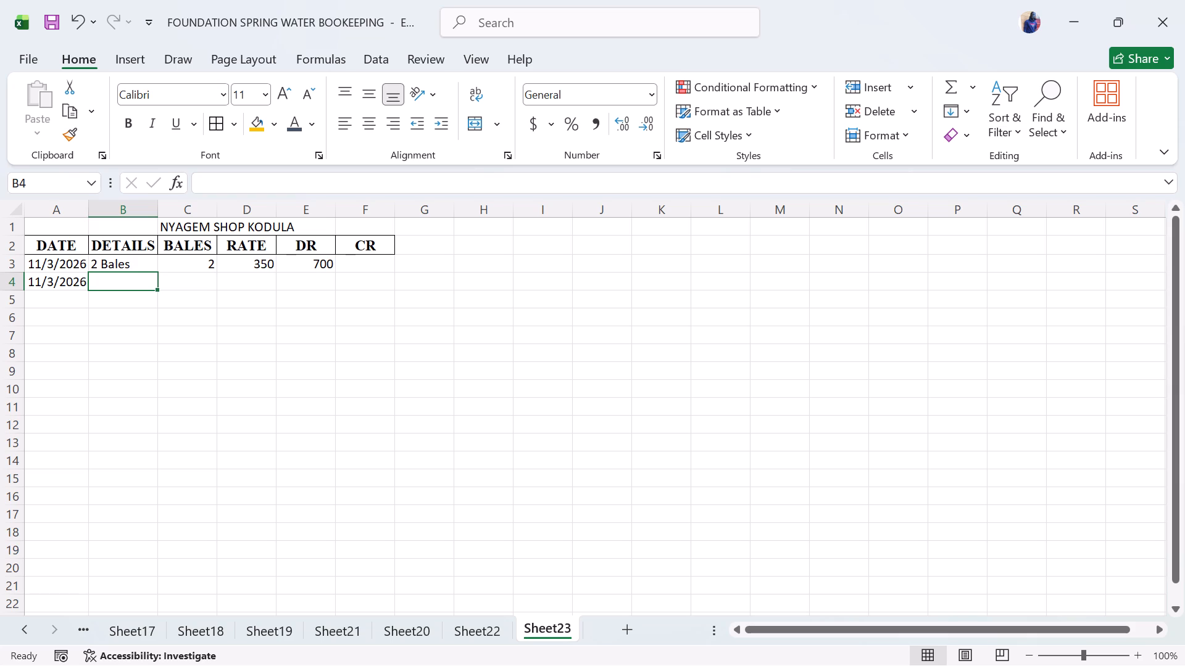
type("2 bales")
key("BackSpace")
key("BackSpace")
key("BackSpace")
key("BackSpace")
key("BackSpace")
key("BackSpace")
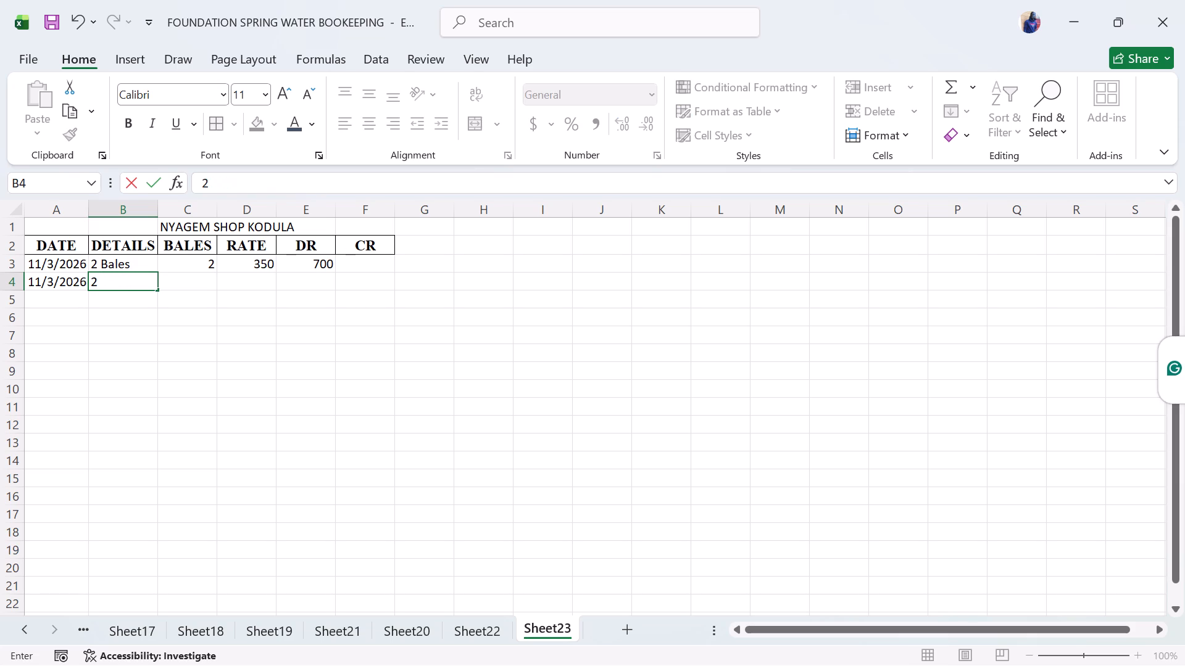
key("BackSpace")
key("BackSpace")
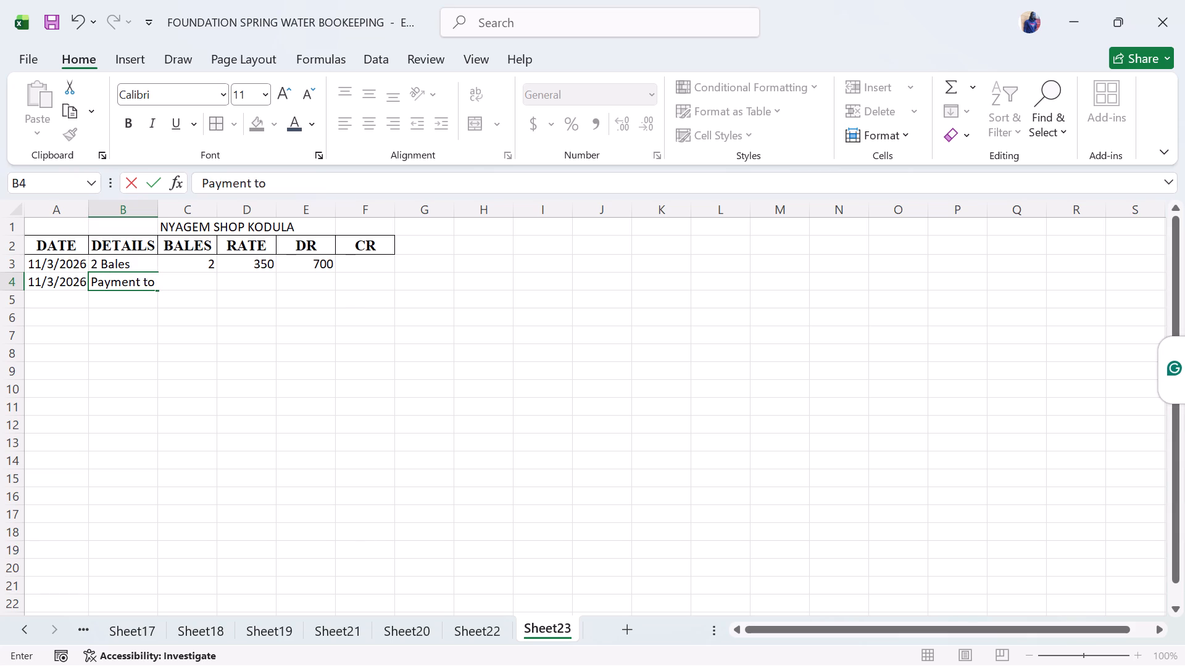
key("BackSpace")
key("BackSpace")
key("BackSpace")
key("BackSpace")
key("BackSpace")
key("BackSpace")
key("BackSpace")
key("BackSpace")
key("BackSpace")
key("BackSpace")
type("id to")
key("space")
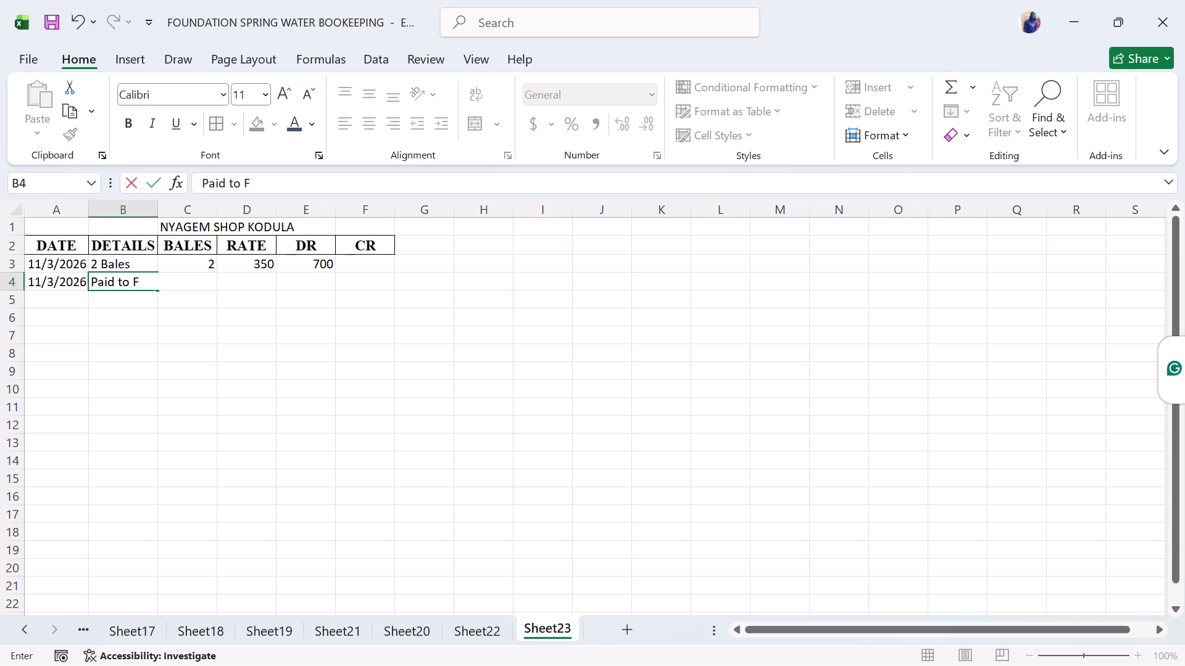
type("SW")
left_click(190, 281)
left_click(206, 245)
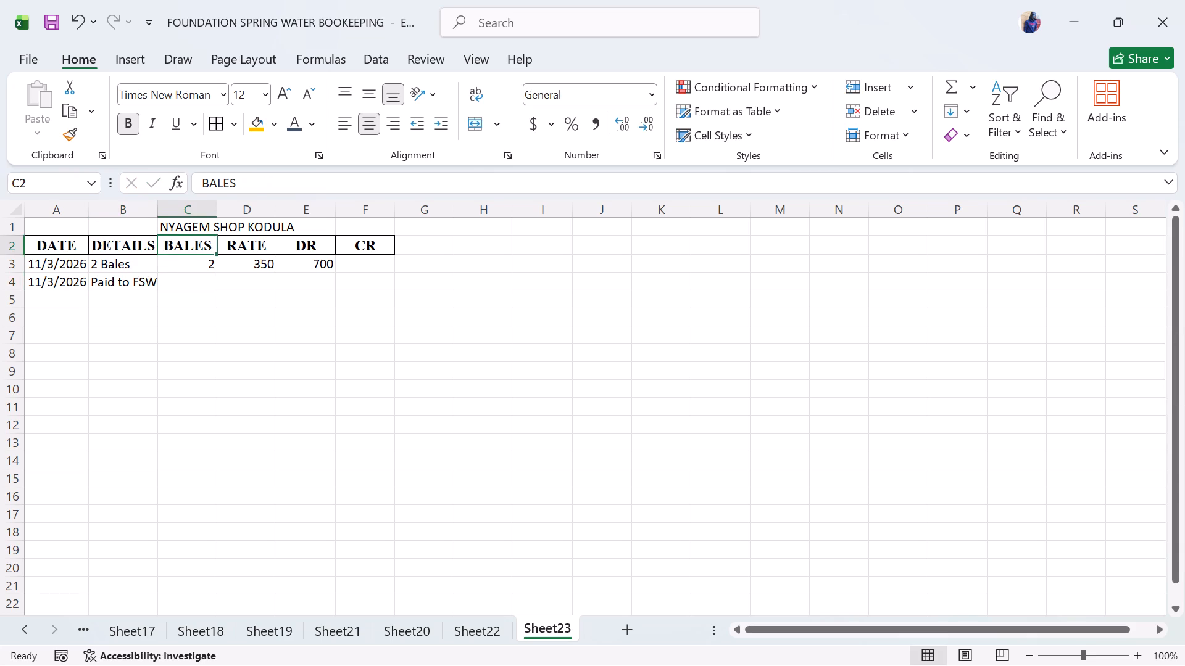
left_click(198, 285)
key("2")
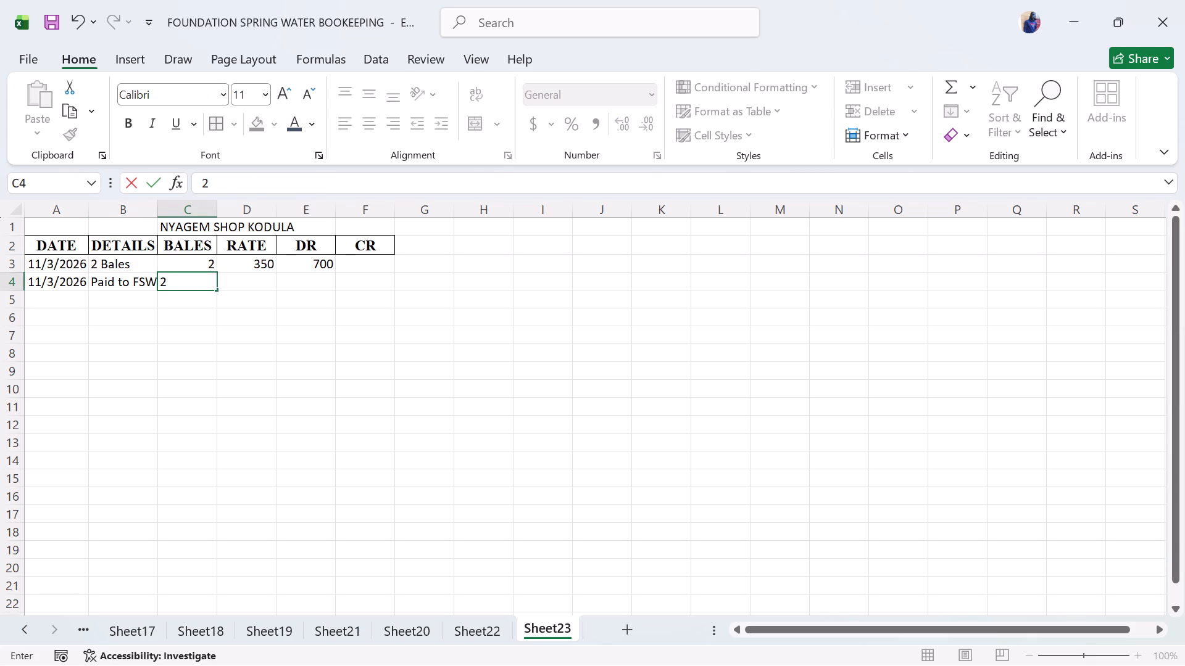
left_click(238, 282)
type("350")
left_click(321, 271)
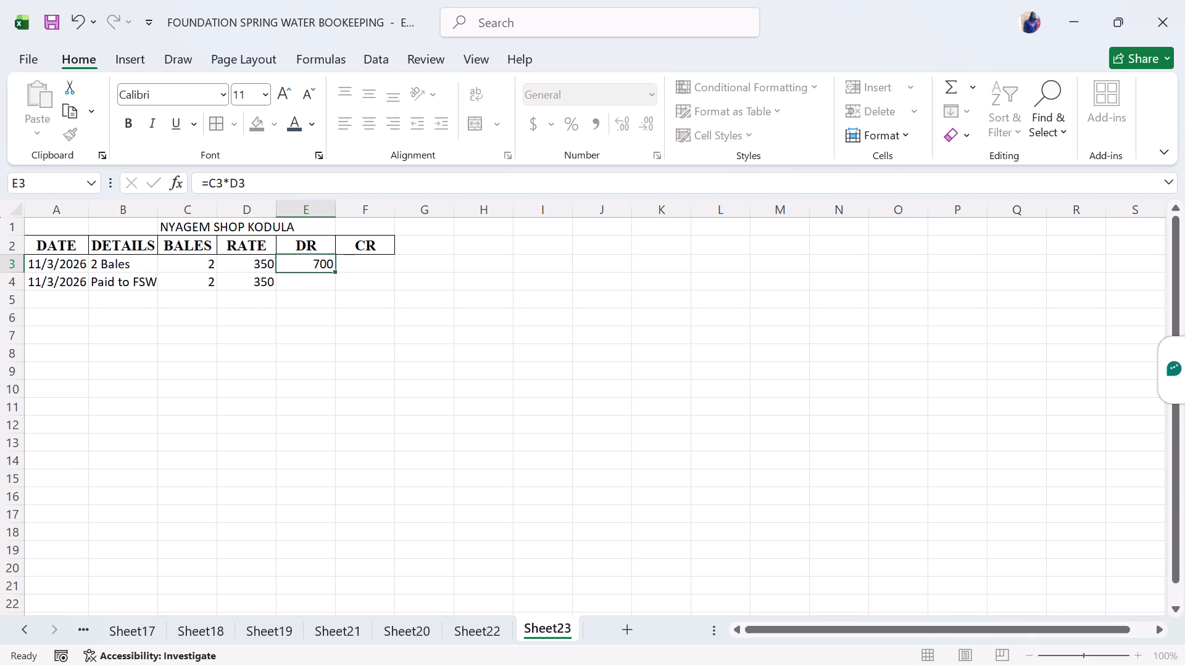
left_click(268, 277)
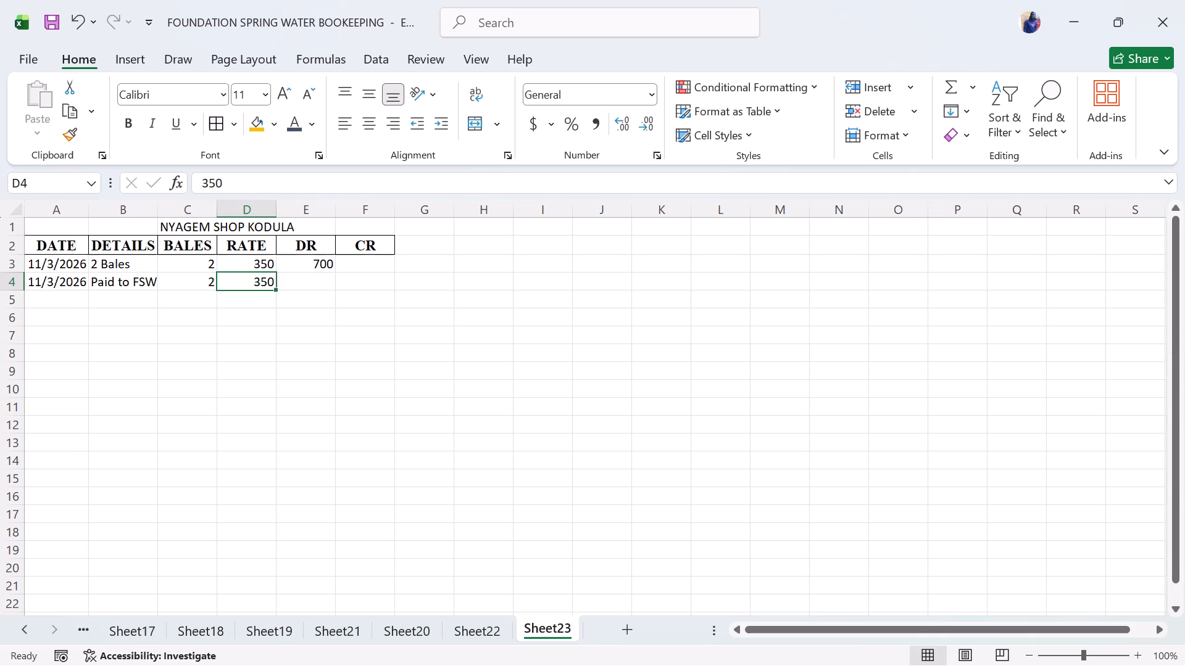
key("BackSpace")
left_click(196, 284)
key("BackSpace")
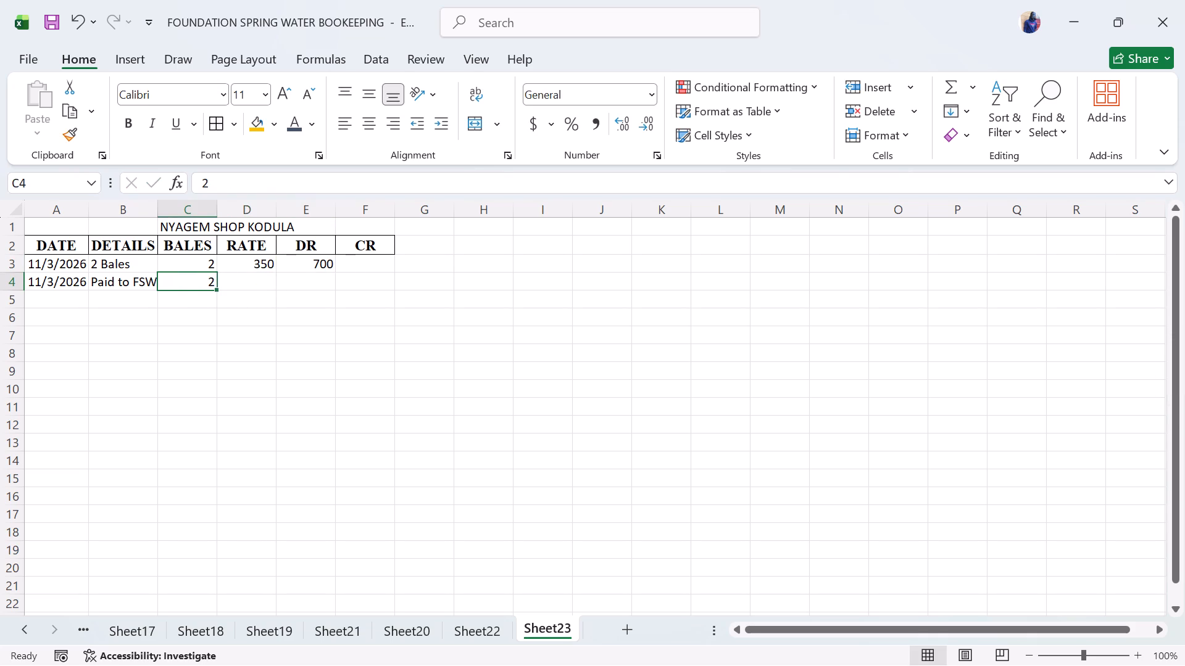
Enter the payment of 700 in cell F4, under the CR header.
left_click(353, 282)
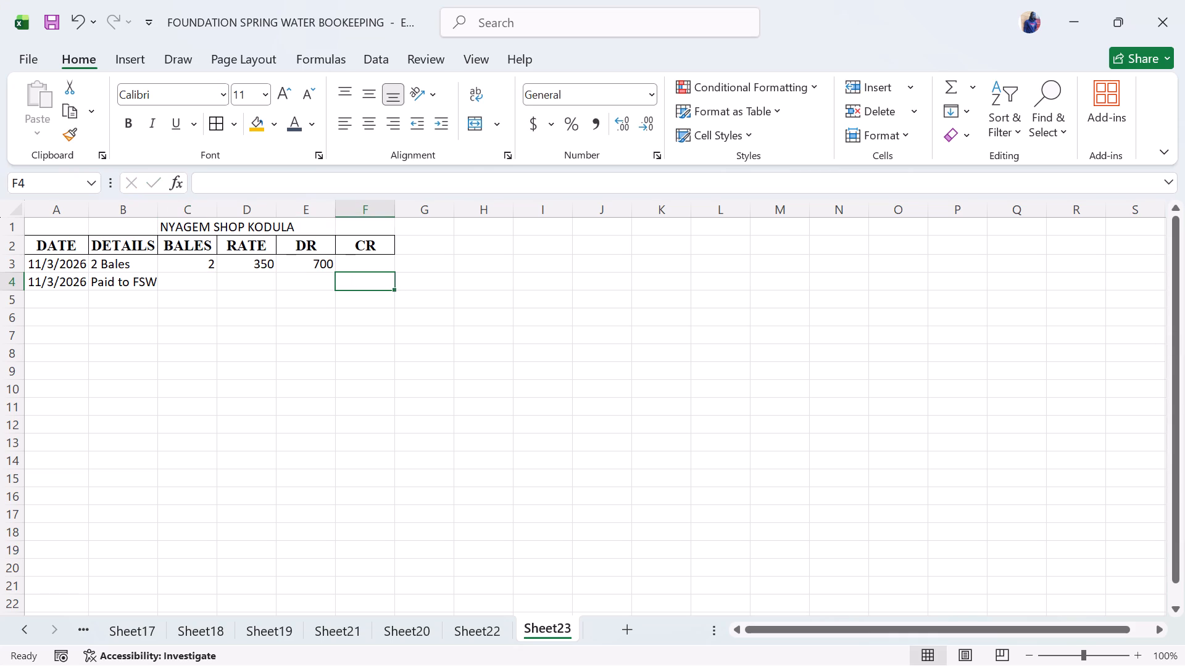
type("700")
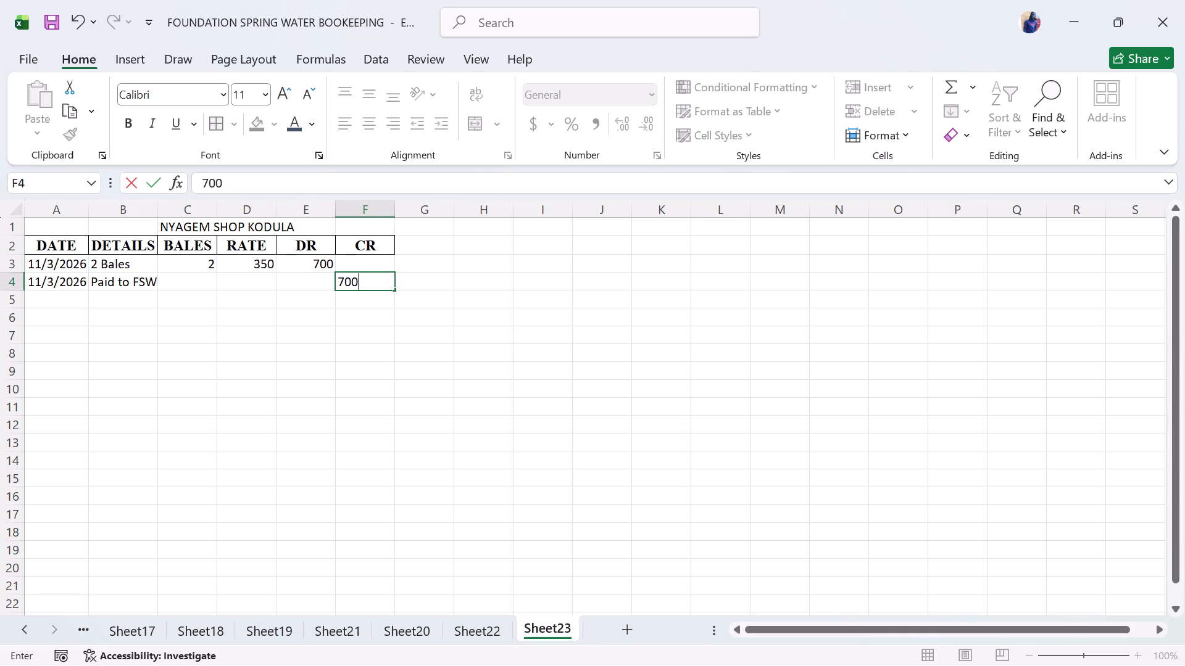
Add a right border down rows 2 to 9 of each of the DATE, DETAILS and BALES columns.
left_click_drag(69, 247, 75, 364)
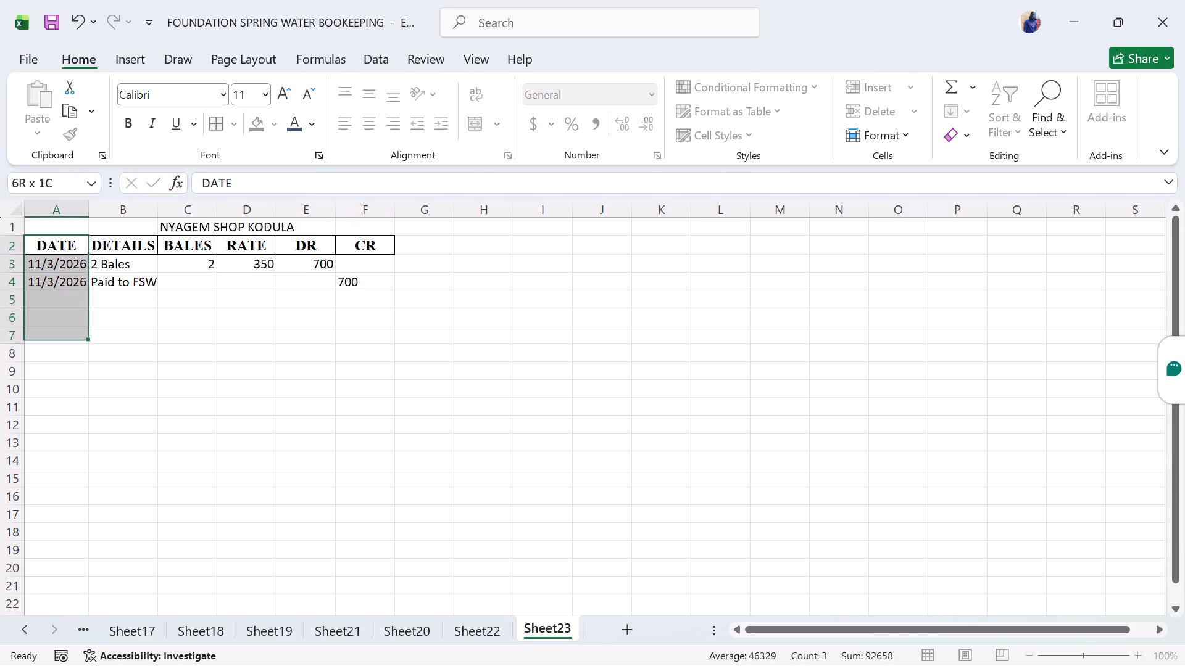
left_click_drag(75, 364, 75, 364)
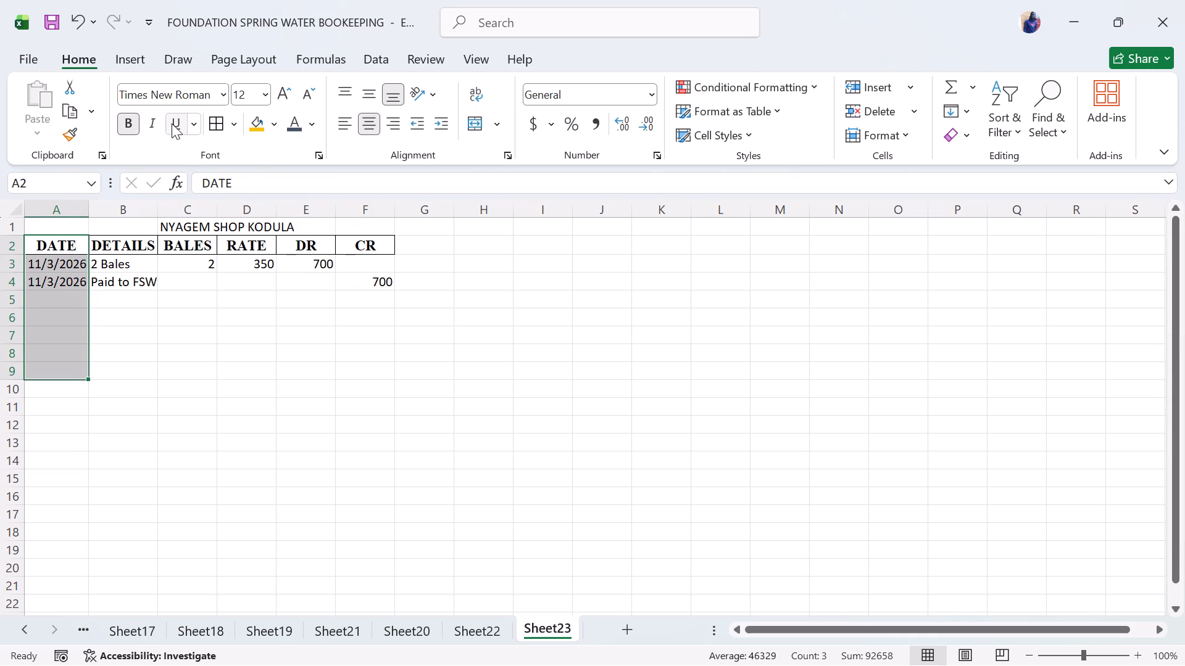
left_click(239, 126)
left_click(246, 251)
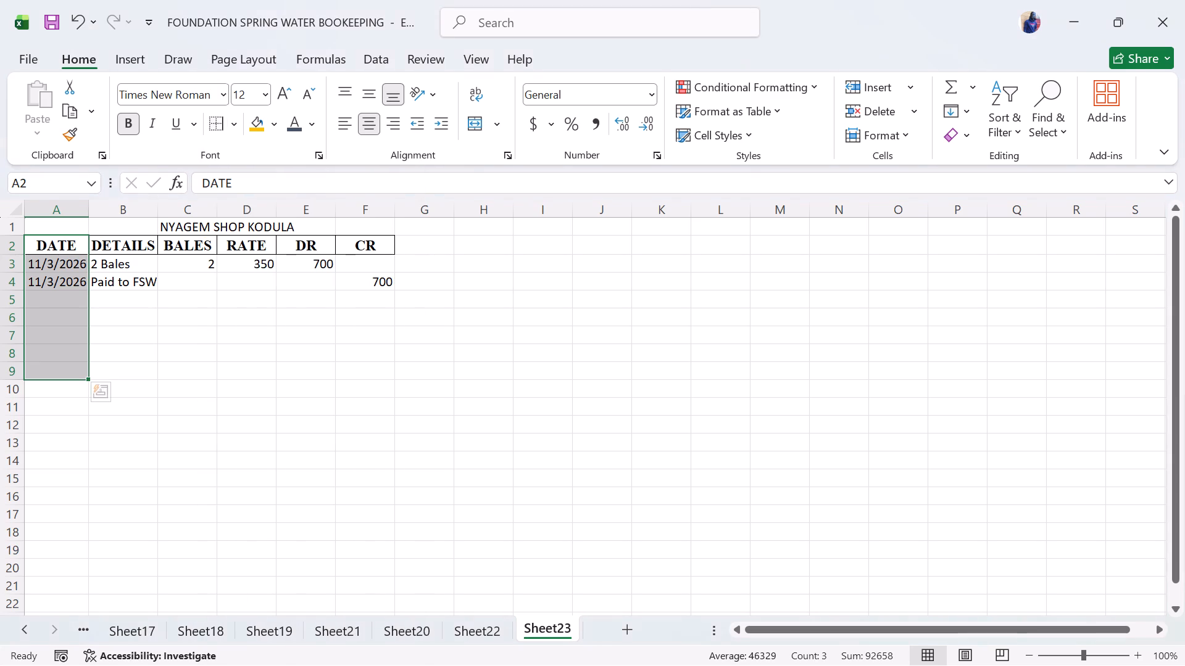
left_click_drag(117, 252, 122, 377)
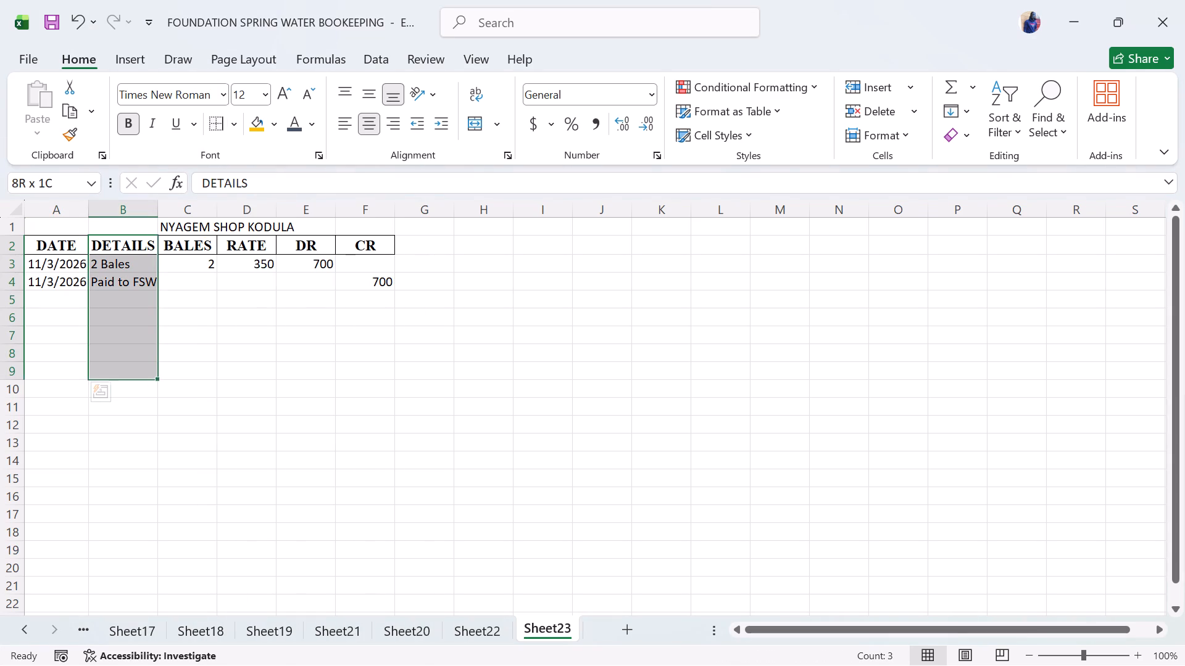
left_click(209, 121)
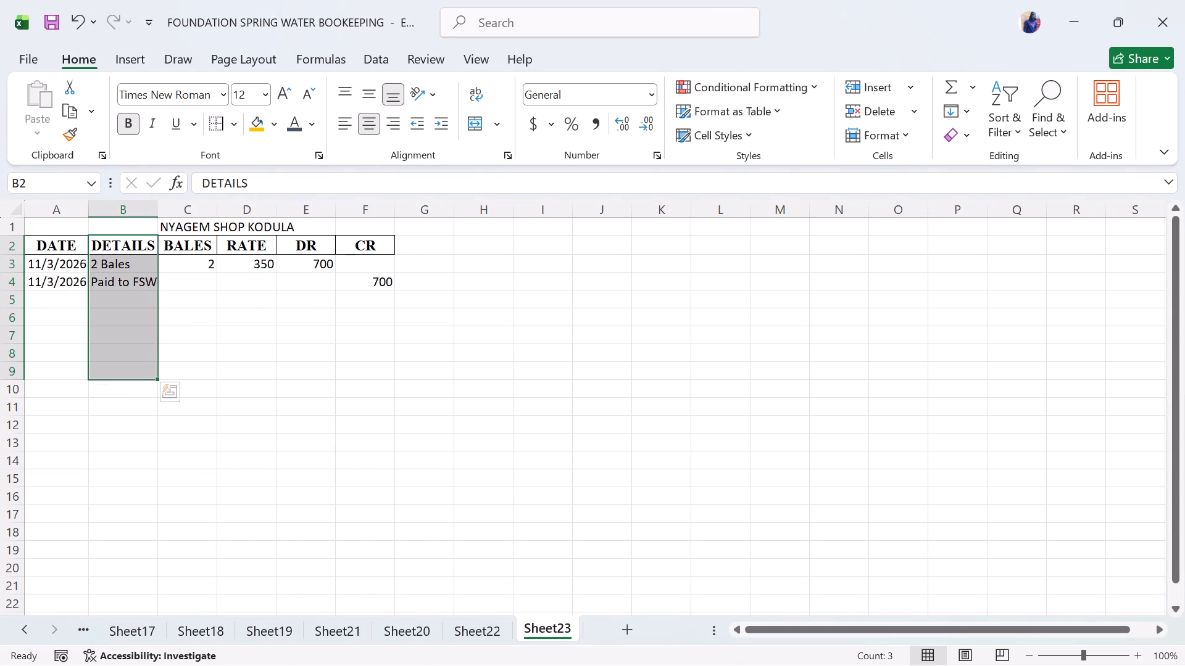
left_click_drag(177, 247, 181, 371)
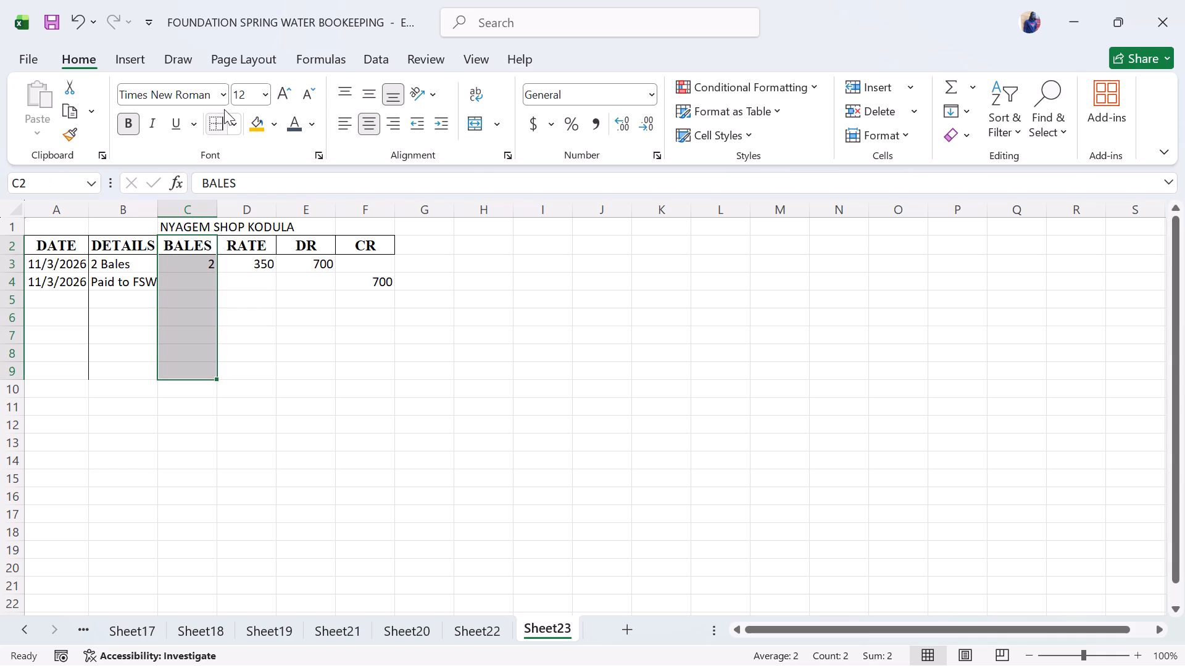
left_click(220, 120)
Add the same right border down to row 9 on the RATE, DR and CR columns, starting from D2, E3 and F2.
left_click_drag(240, 240, 241, 364)
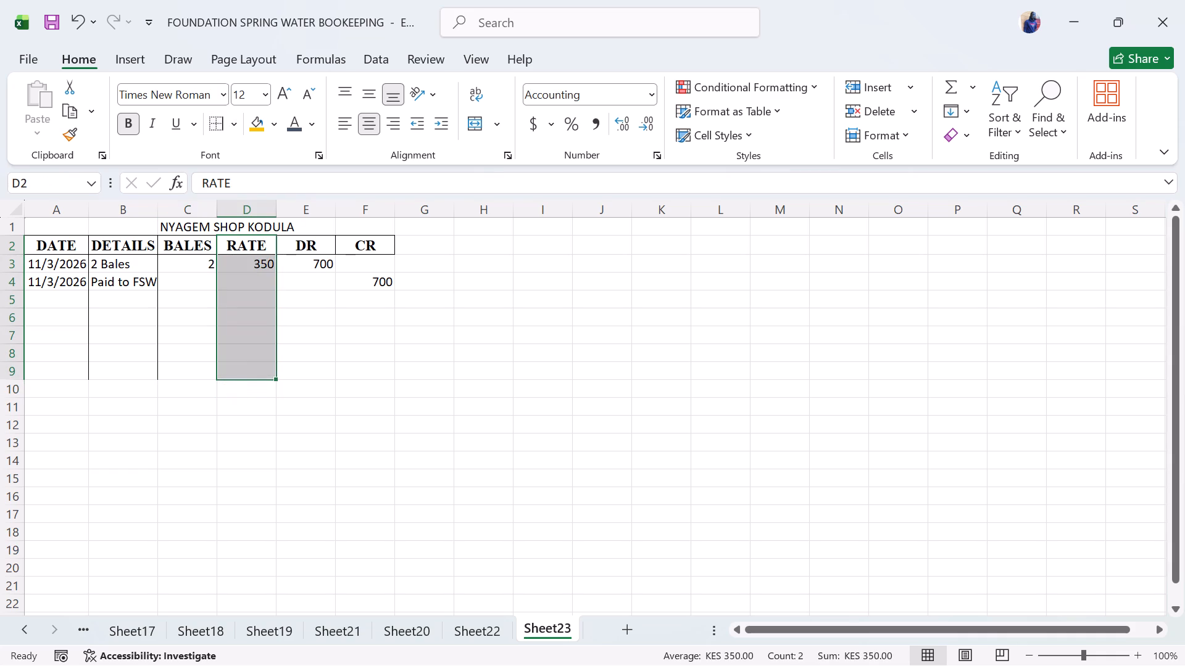
left_click(218, 118)
left_click_drag(310, 267, 312, 373)
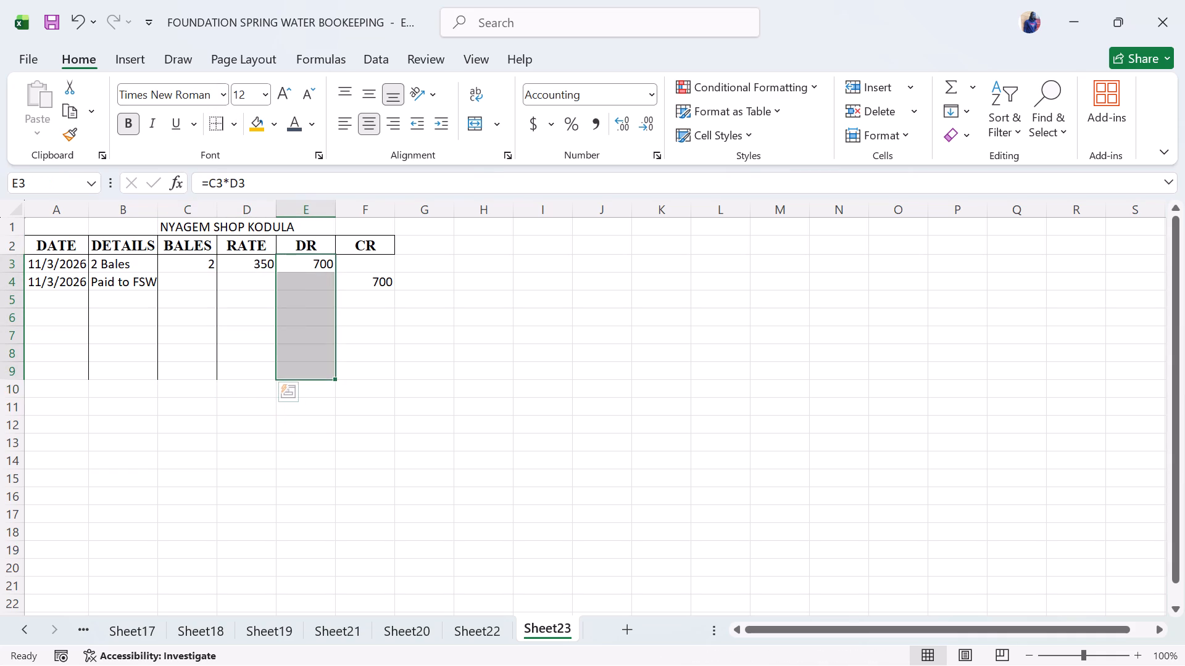
left_click(222, 120)
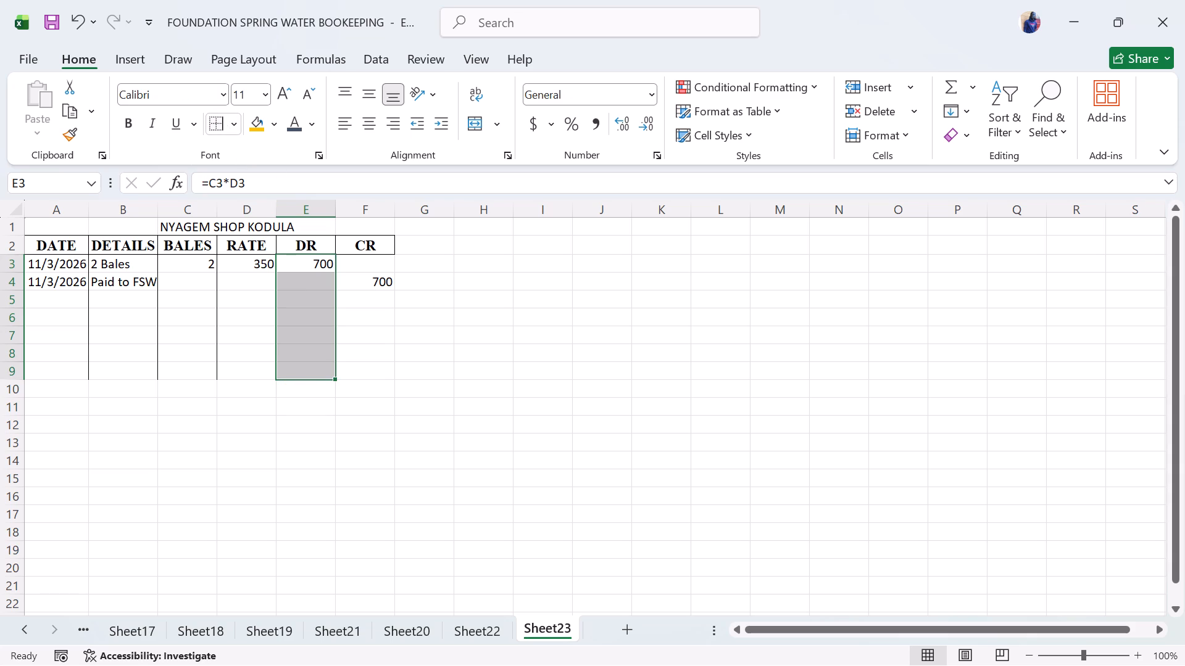
left_click_drag(368, 244, 360, 345)
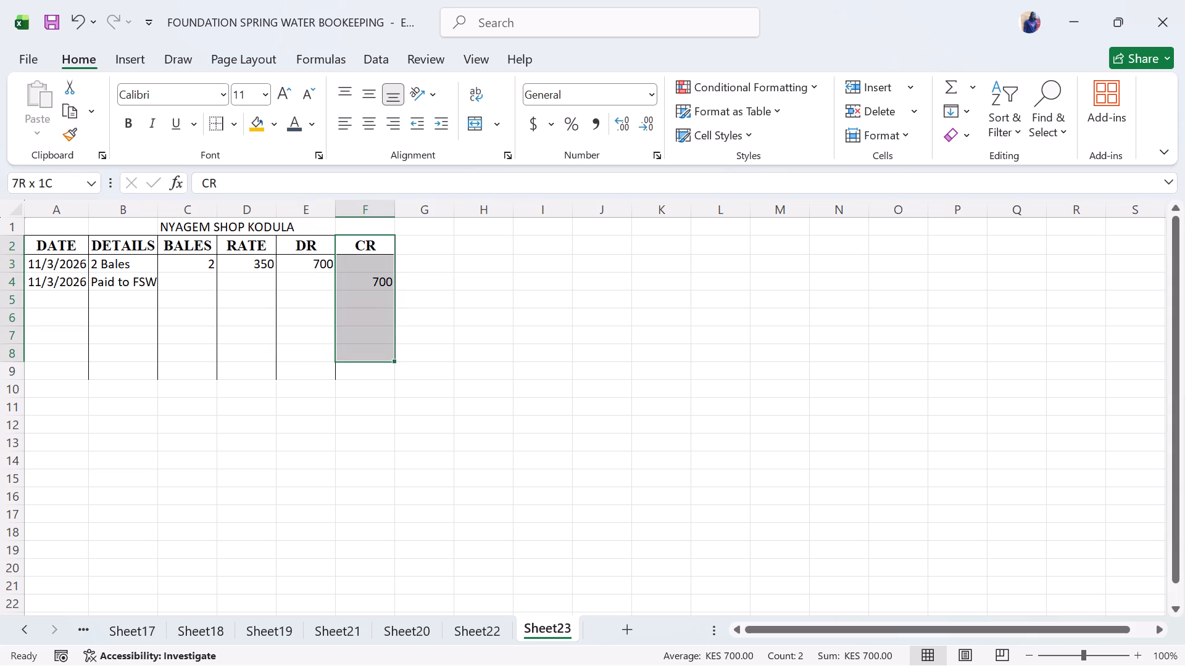
left_click_drag(360, 345, 362, 368)
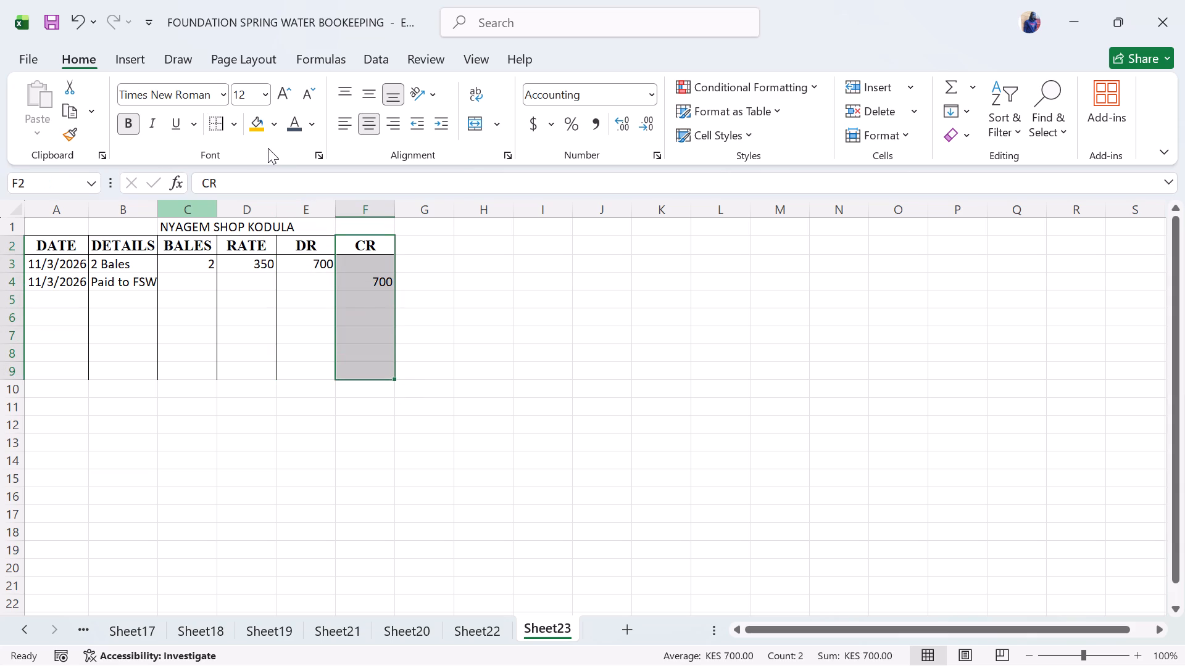
left_click(524, 142)
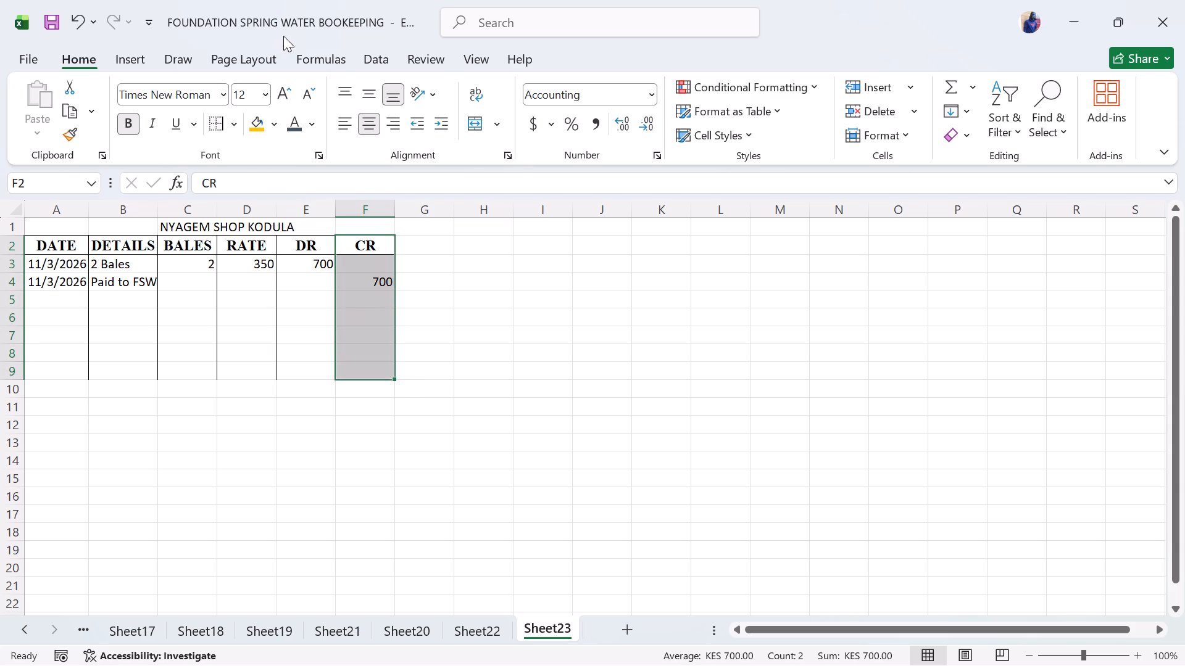
left_click(215, 130)
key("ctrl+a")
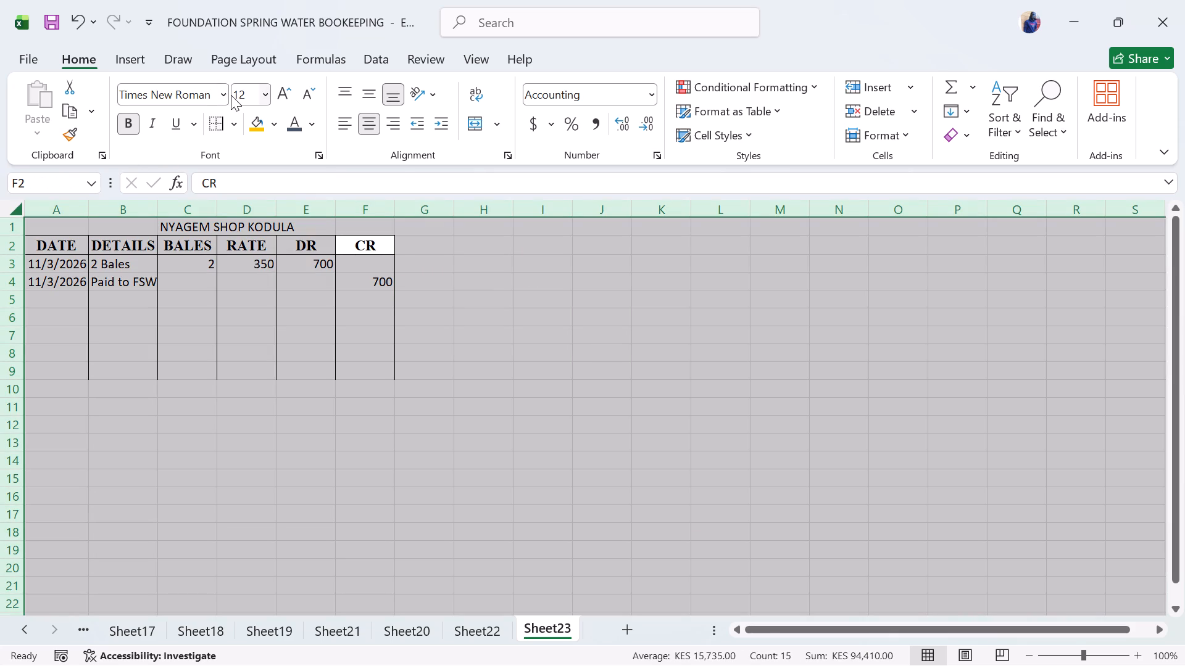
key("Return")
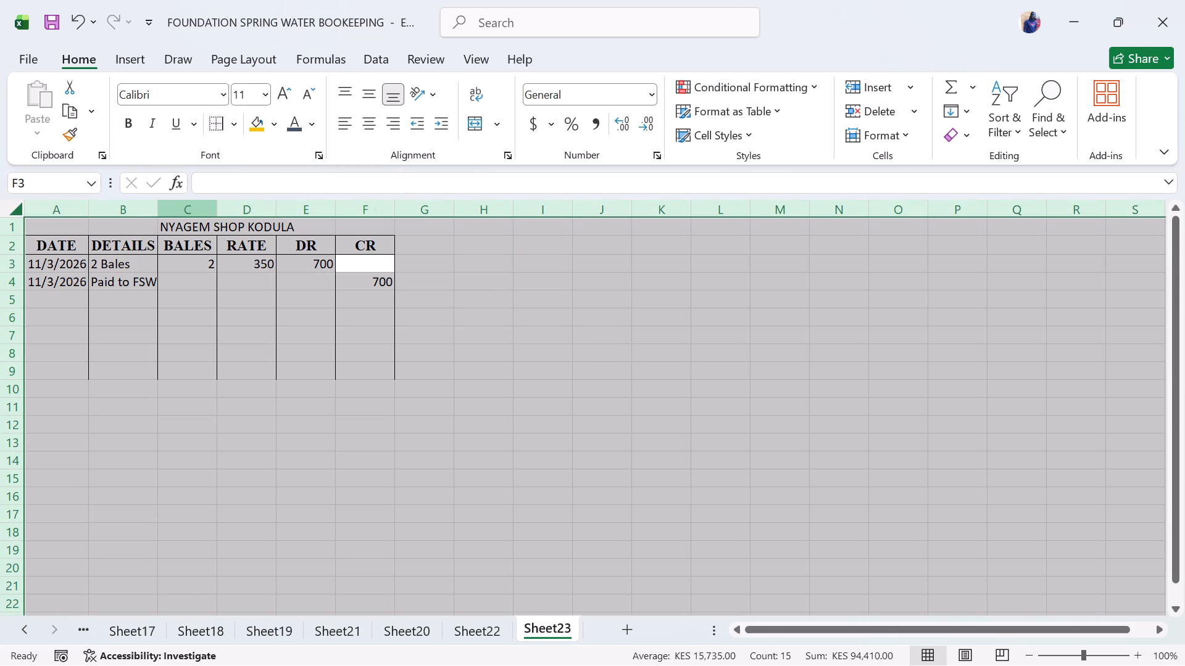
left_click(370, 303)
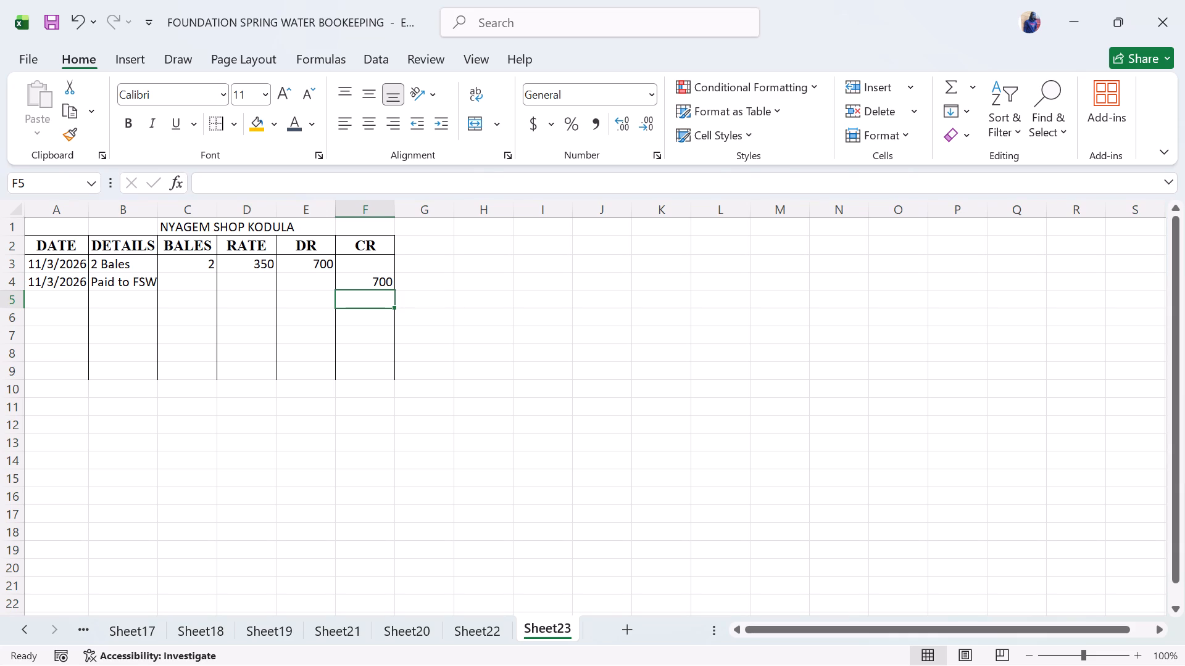
Select the ledger cells A2:F6 and open the font choices for them.
left_click_drag(42, 237, 349, 314)
left_click(224, 98)
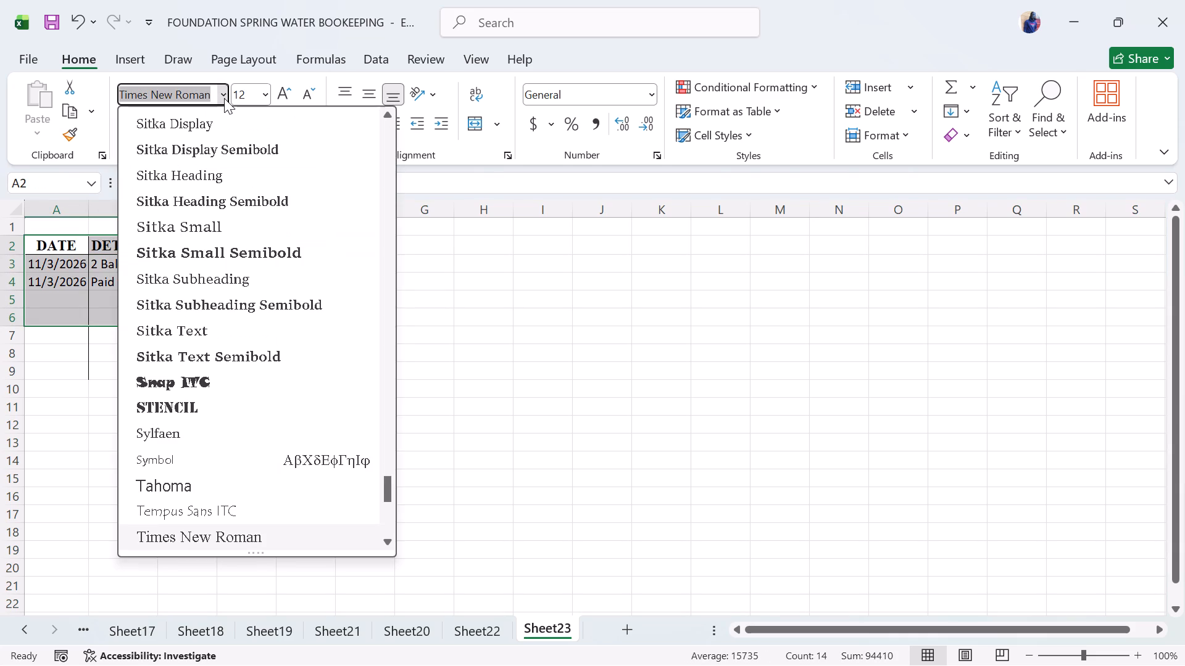
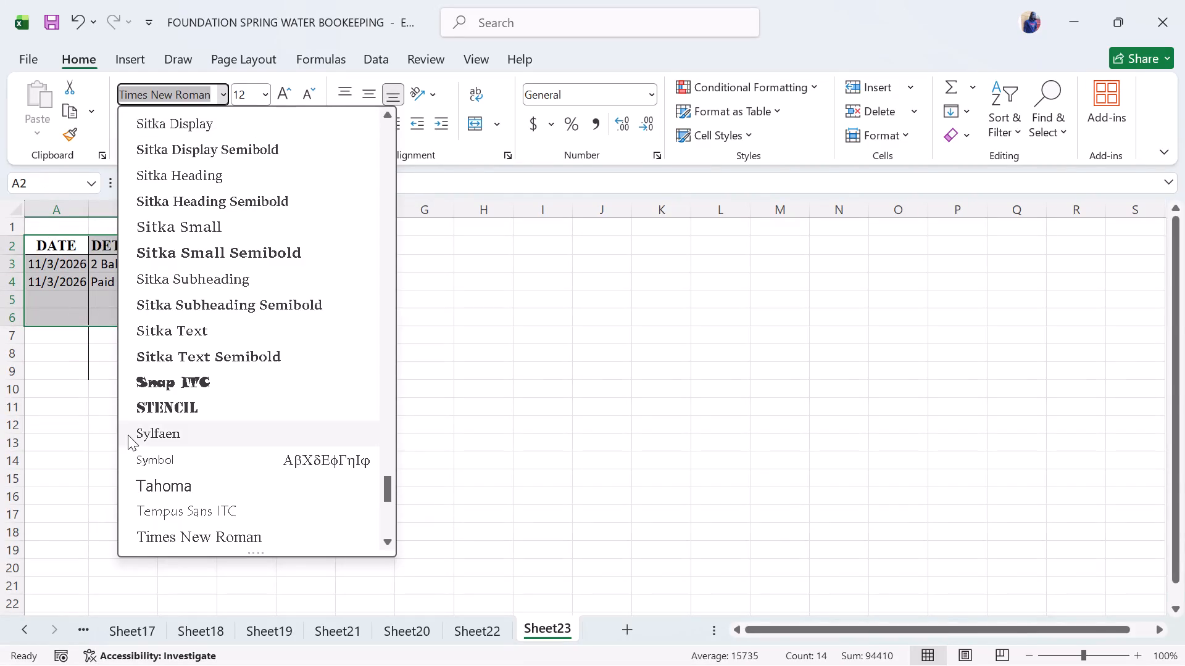
Apply the Times New Roman font to the selected ledger cells A2:F6.
left_click(180, 528)
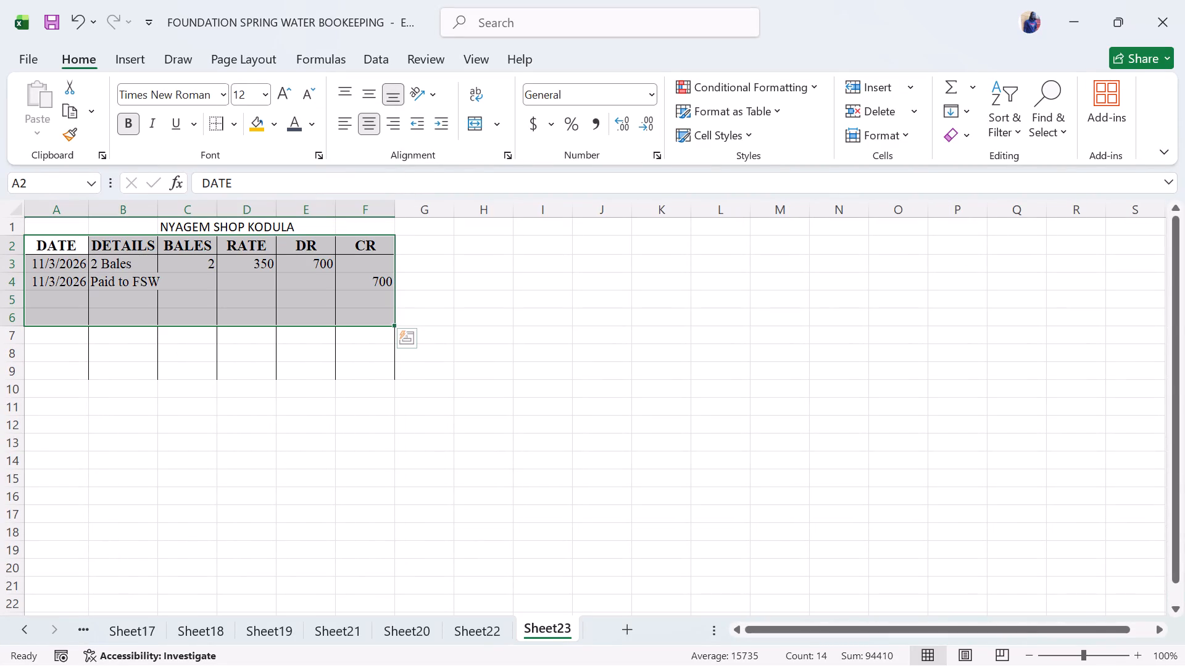
left_click(260, 245)
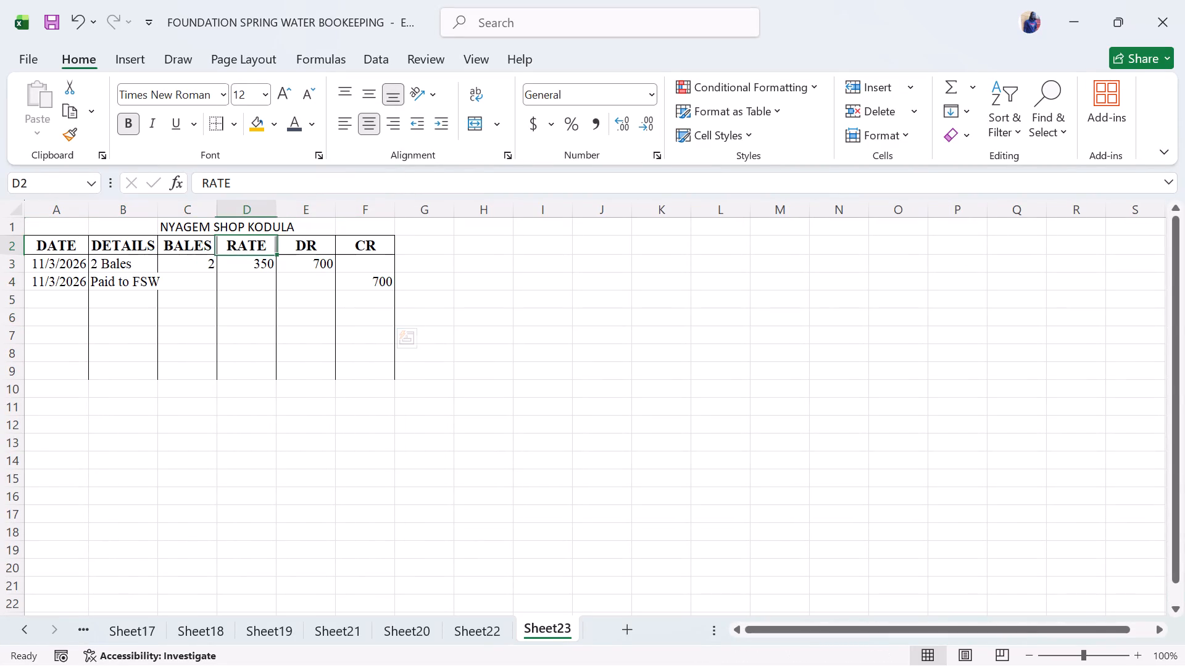
AutoFit the width of column B to its DETAILS entries.
double_click(156, 221)
double_click(159, 209)
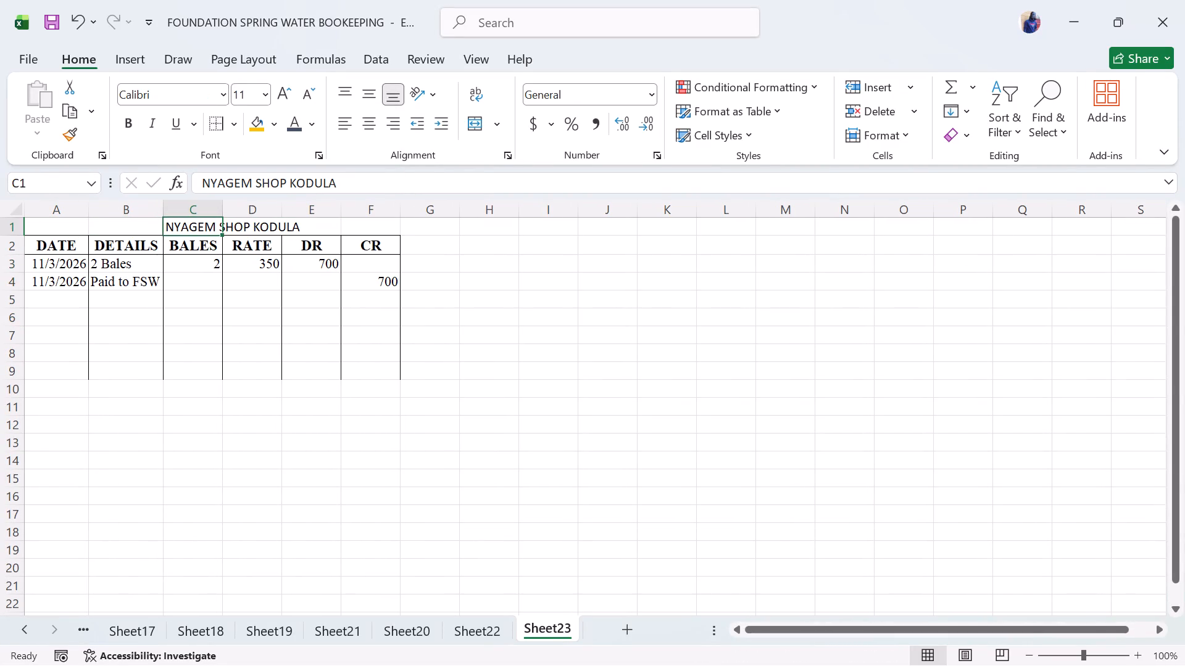
left_click(222, 253)
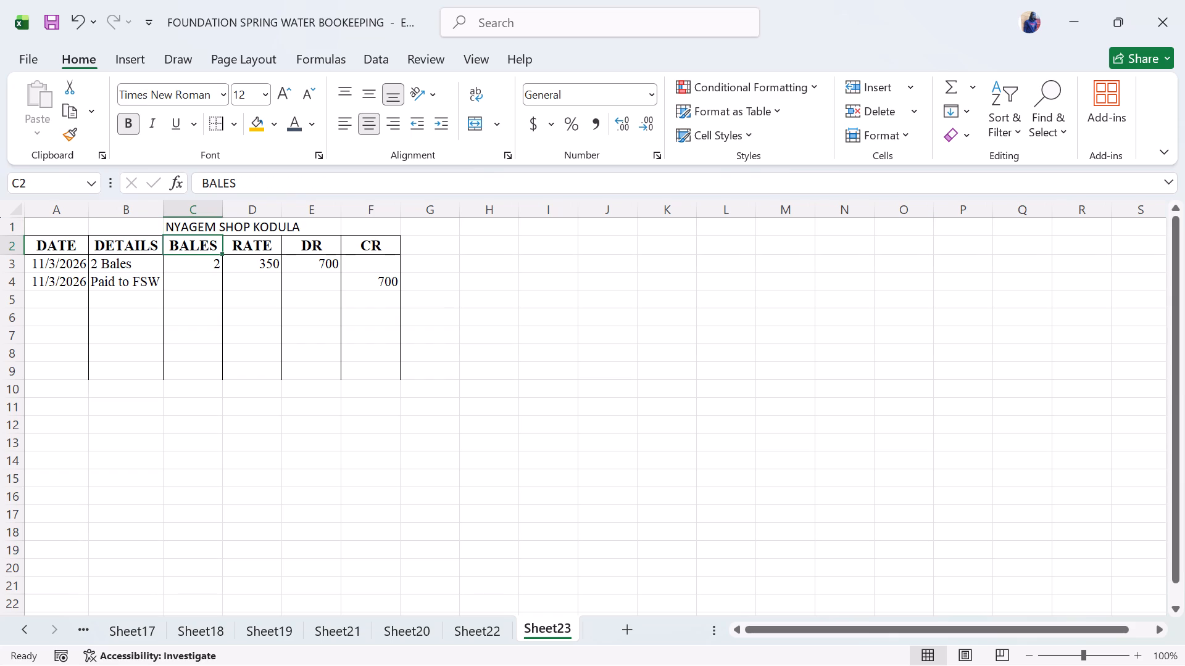
Set the whole ledger block A1:F4, including the title row, to Times New Roman at size 12.
key("ctrl+a")
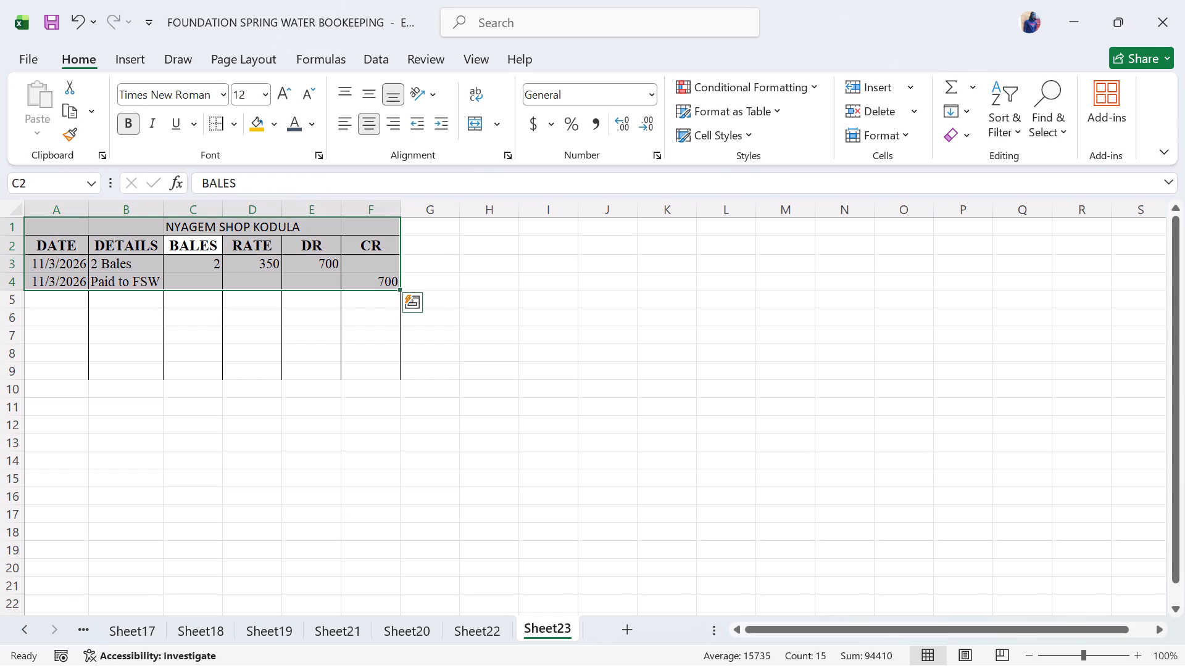
left_click(217, 100)
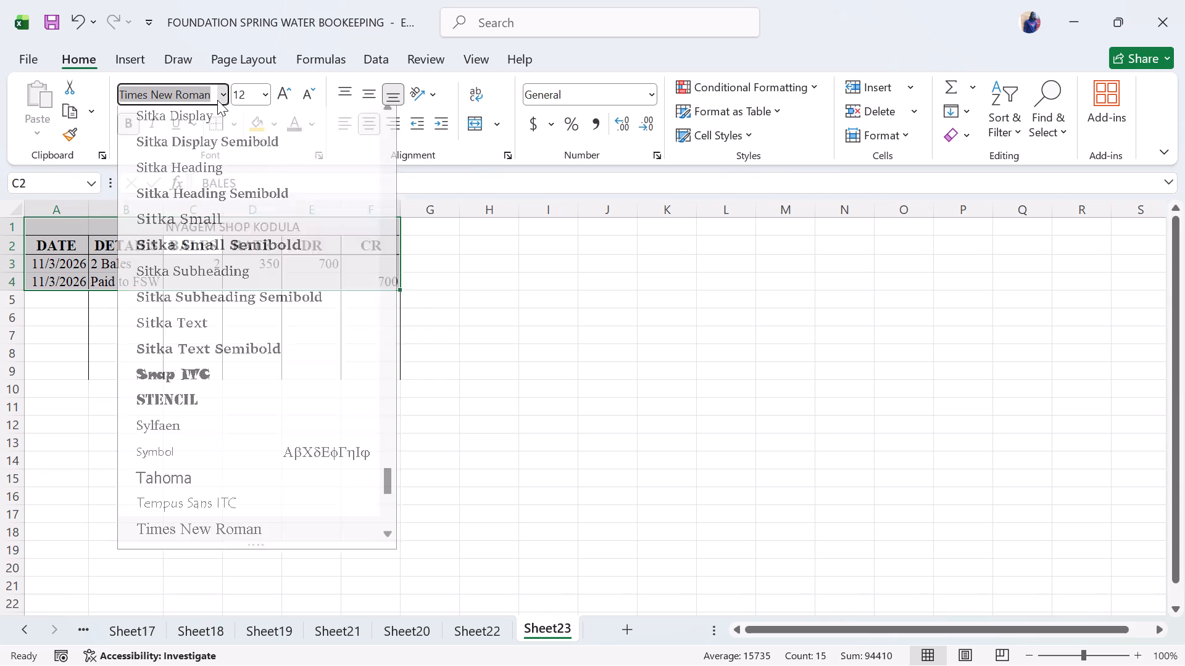
left_click(237, 526)
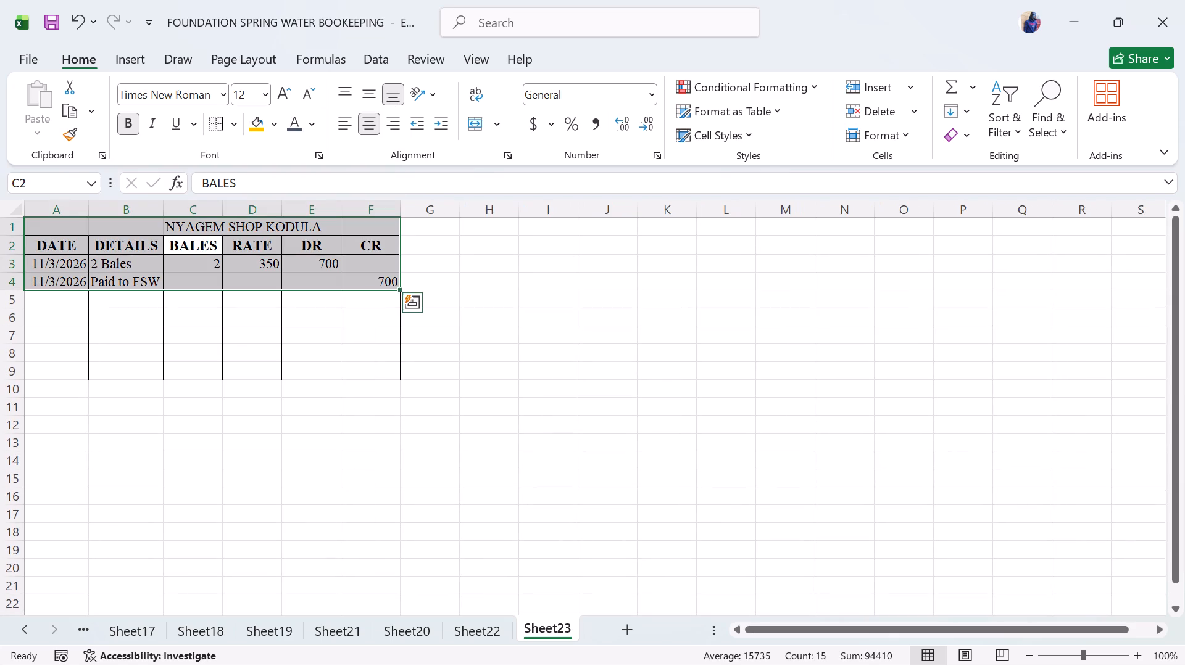
left_click(251, 99)
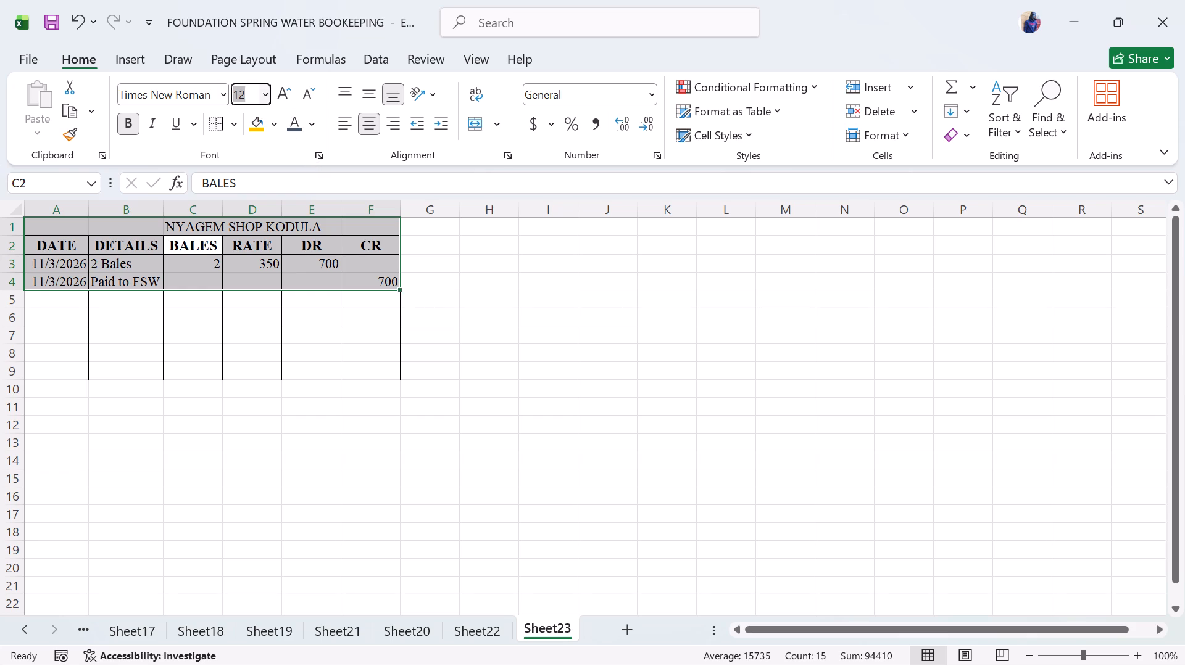
key("Return")
left_click(263, 276)
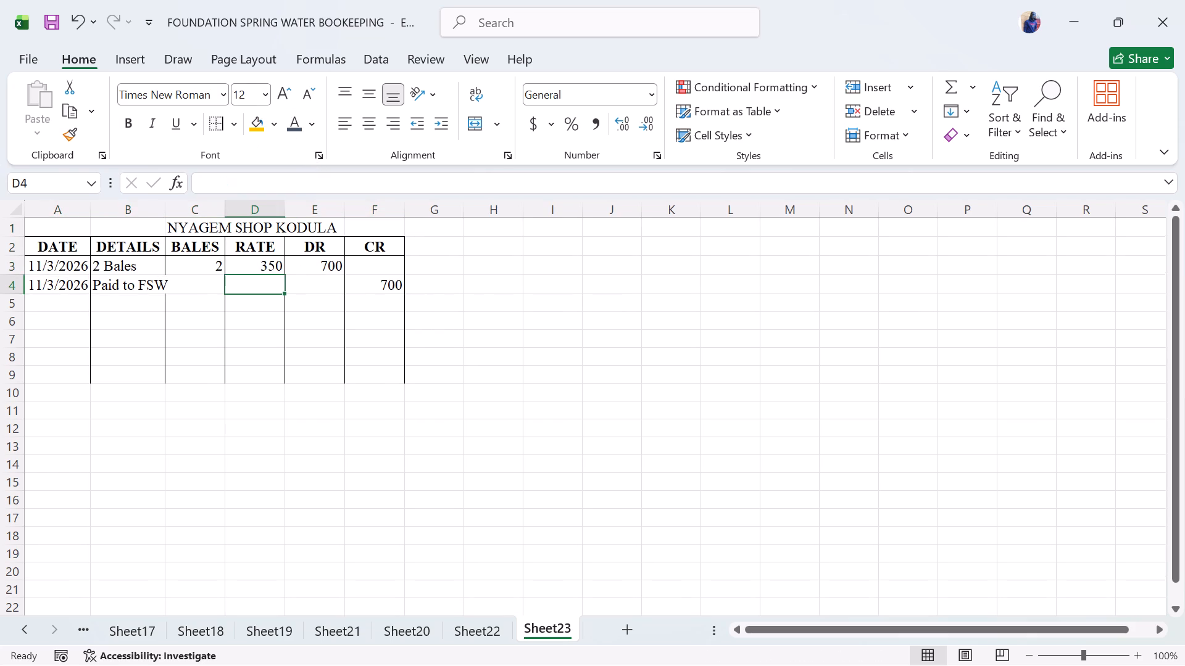
Make the title NYAGEM SHOP KODULA in row 1 bold.
left_click_drag(185, 229, 349, 216)
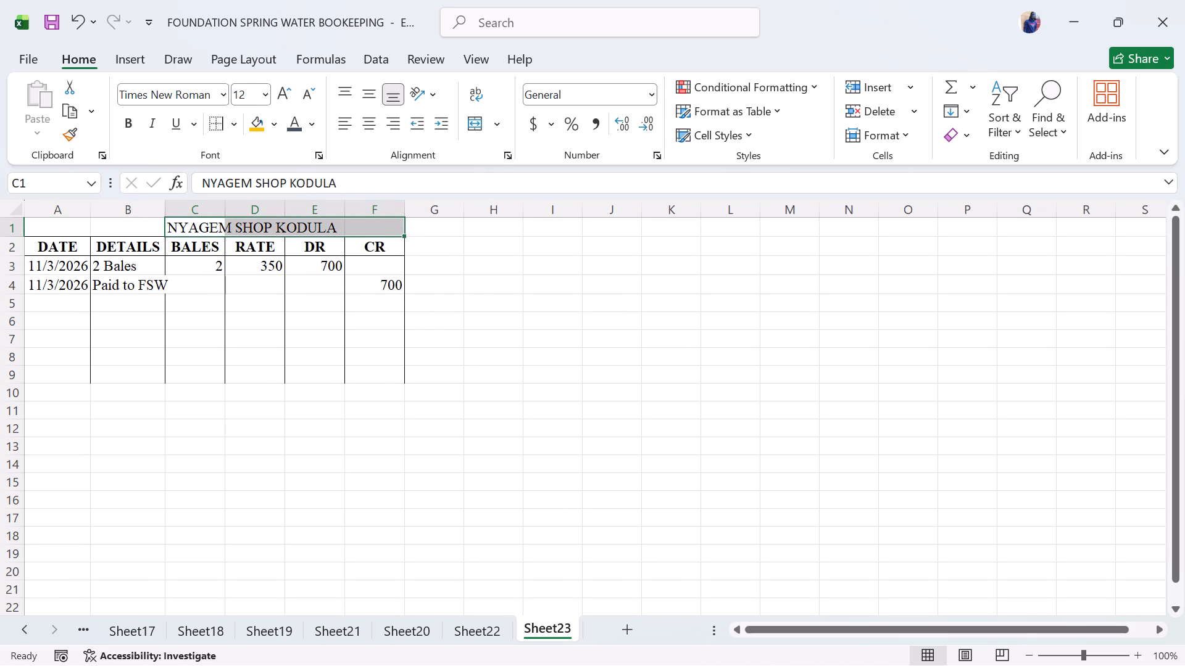
key("ctrl+b")
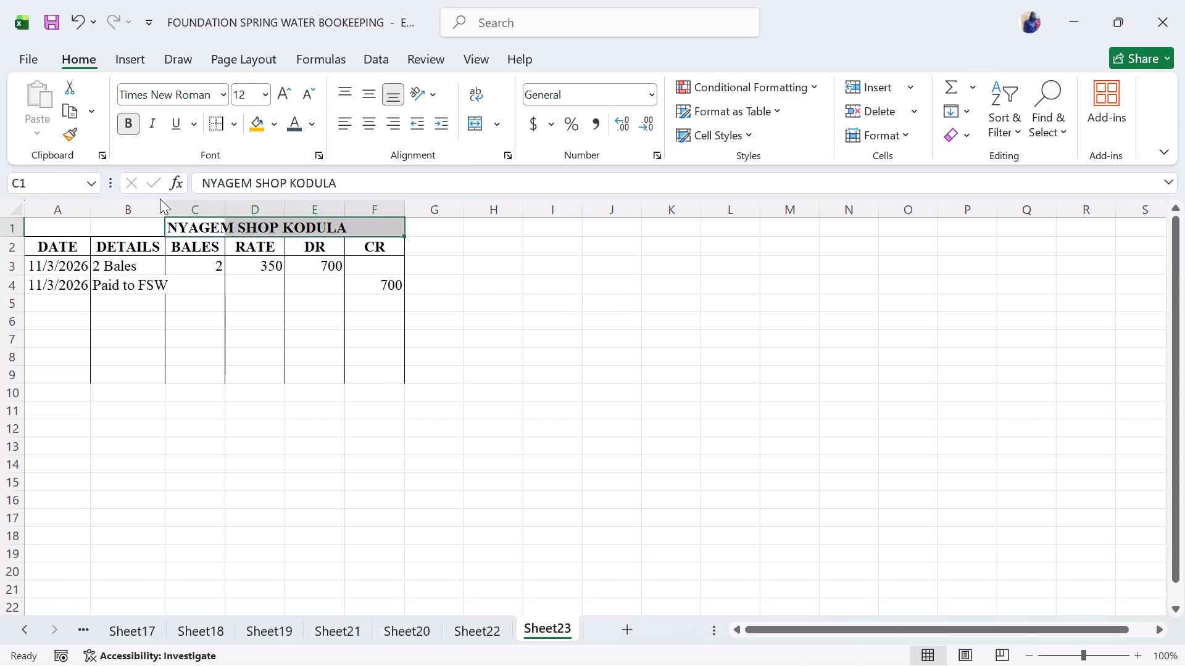
AutoFit the width of column B again so the enlarged Paid to FSW text fits.
double_click(162, 201)
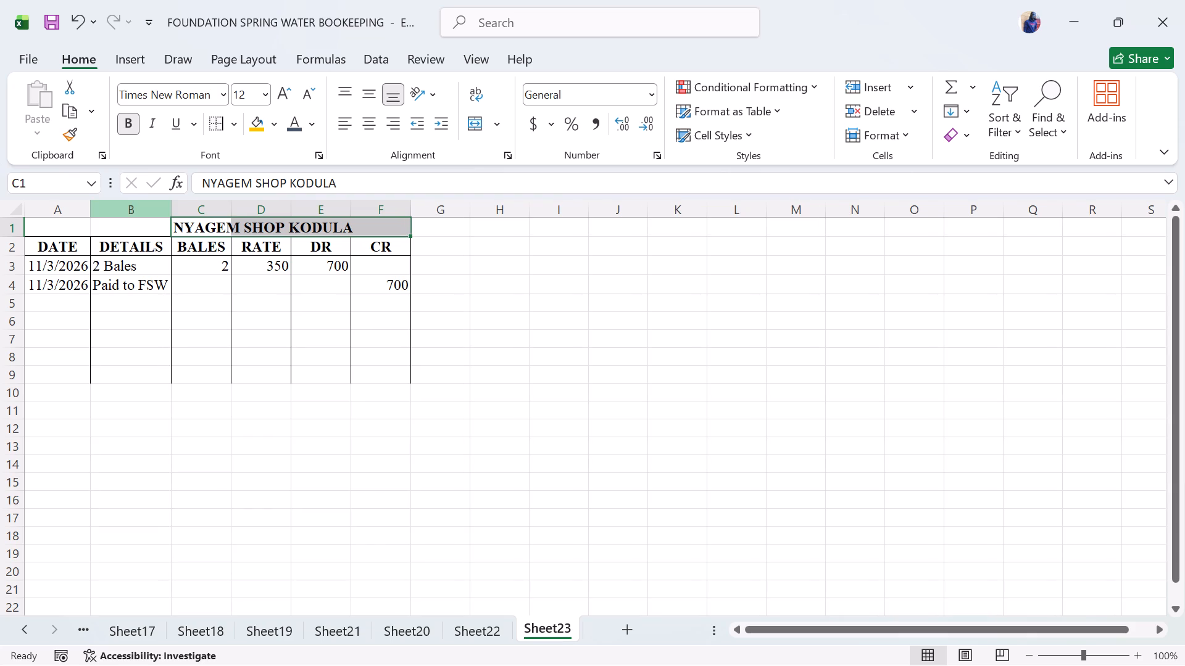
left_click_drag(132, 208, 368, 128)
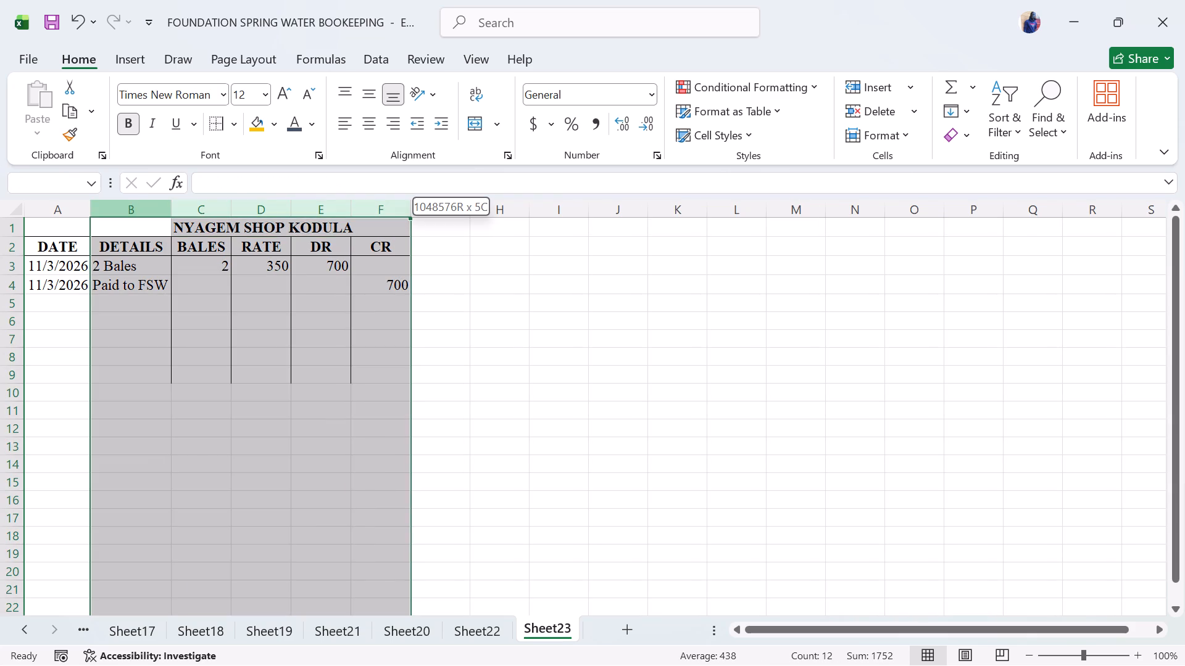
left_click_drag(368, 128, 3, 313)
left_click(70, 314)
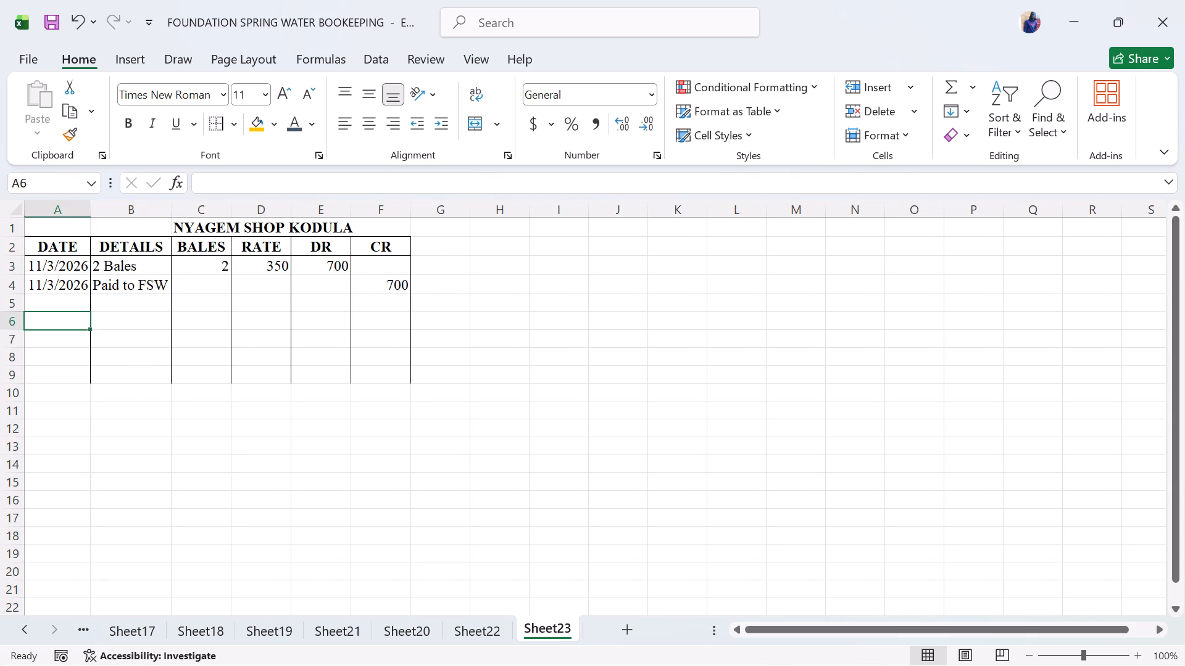
Center the contents of columns B and C horizontally, covering DETAILS, BALES and the title.
left_click(135, 208)
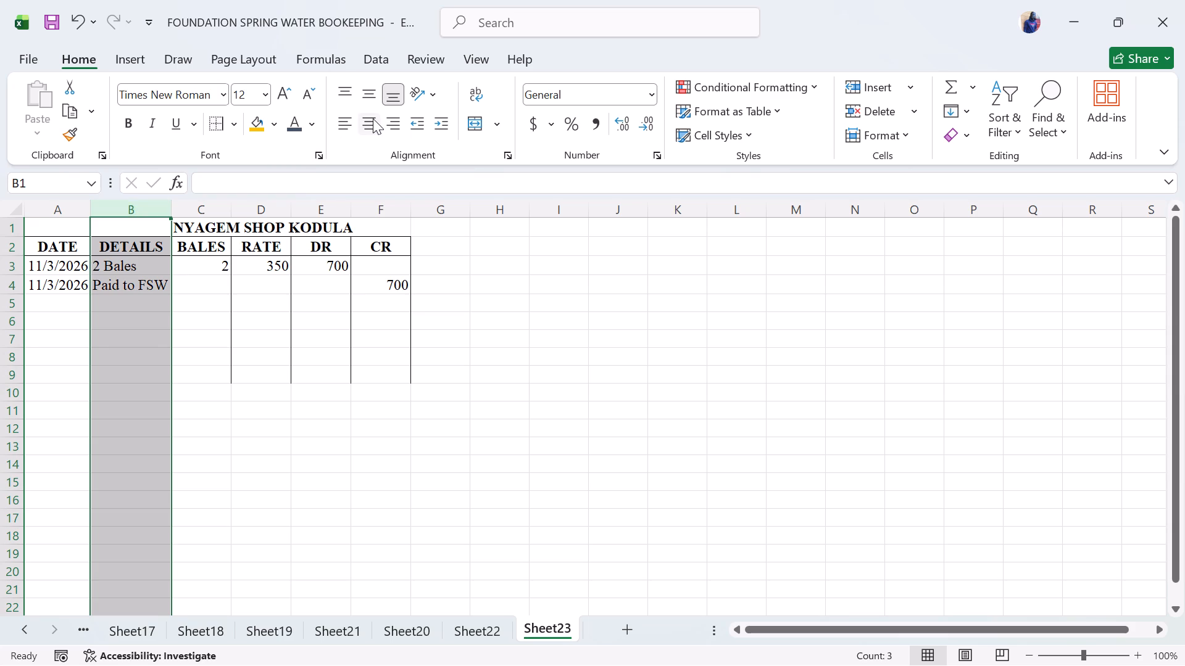
left_click(372, 119)
left_click(156, 274)
left_click(212, 250)
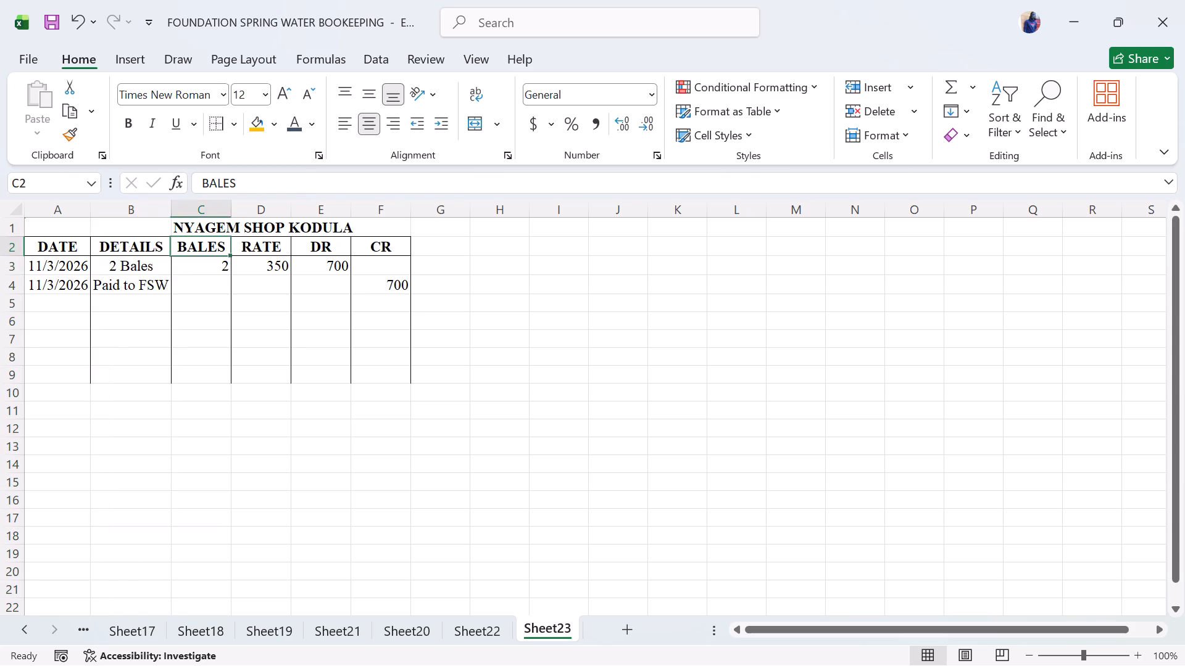
left_click(216, 216)
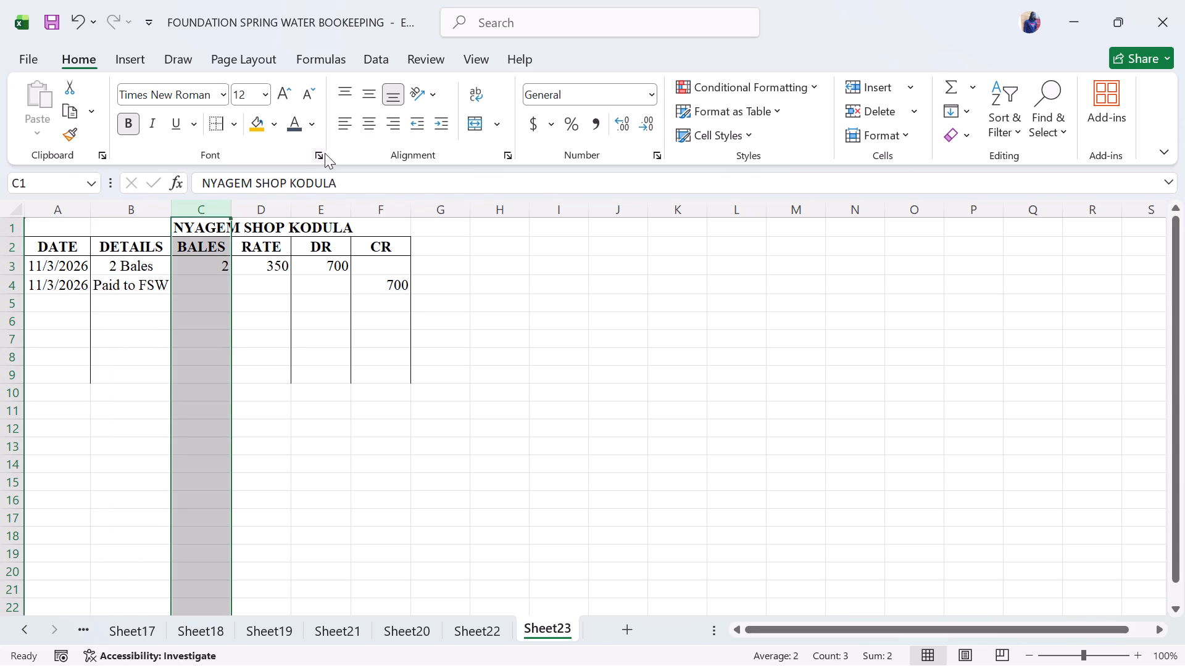
left_click(375, 118)
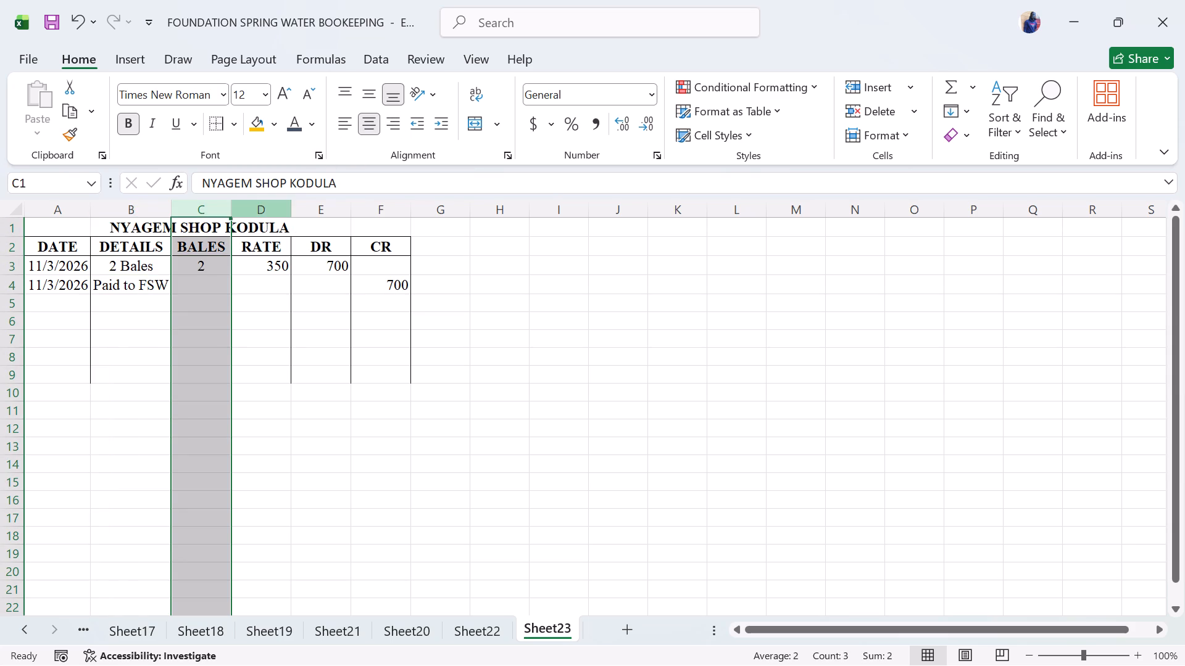
Center the contents of columns D, E and F horizontally, covering RATE, DR and CR.
left_click(282, 213)
left_click(372, 119)
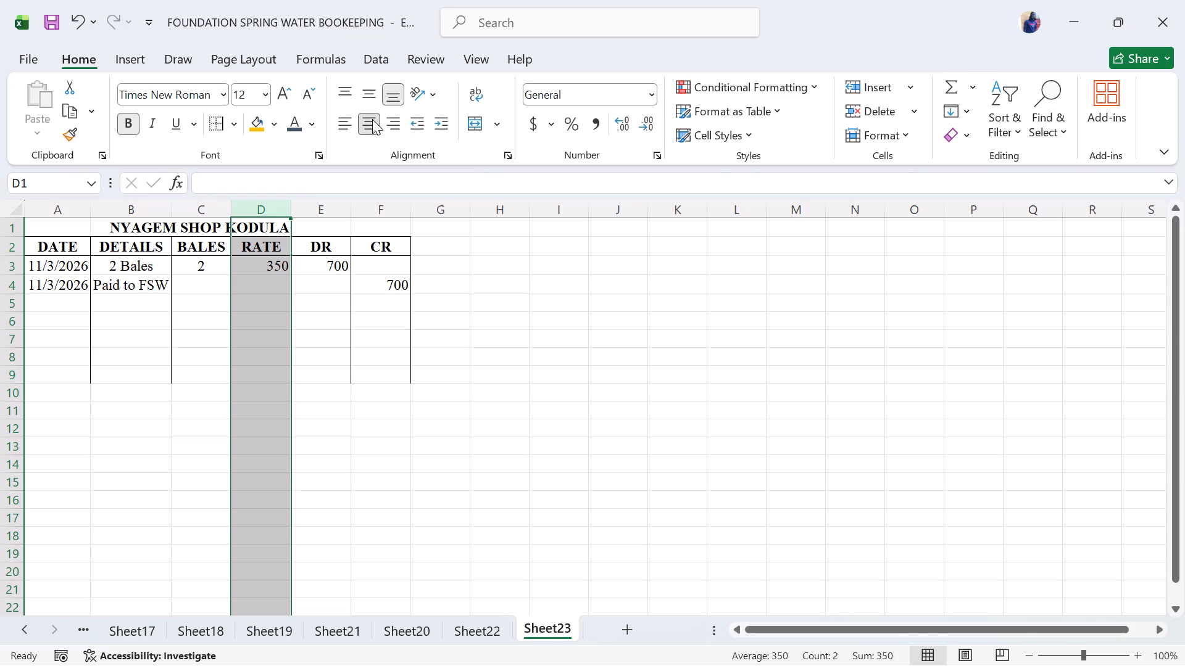
left_click(330, 209)
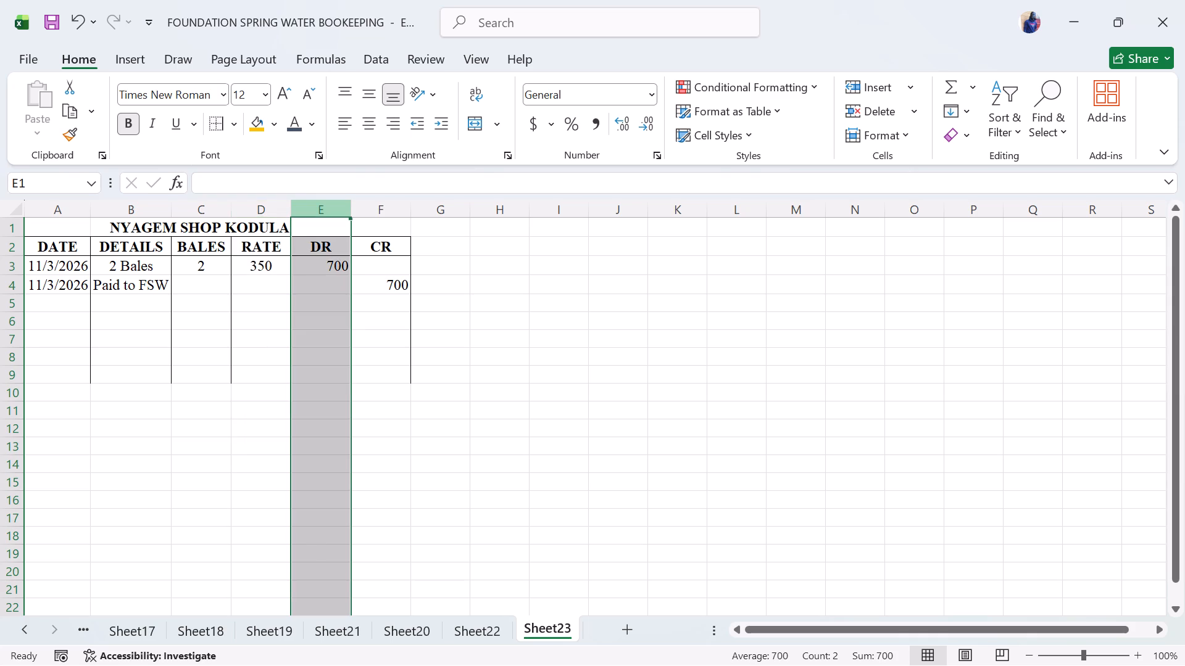
left_click(373, 116)
left_click(387, 229)
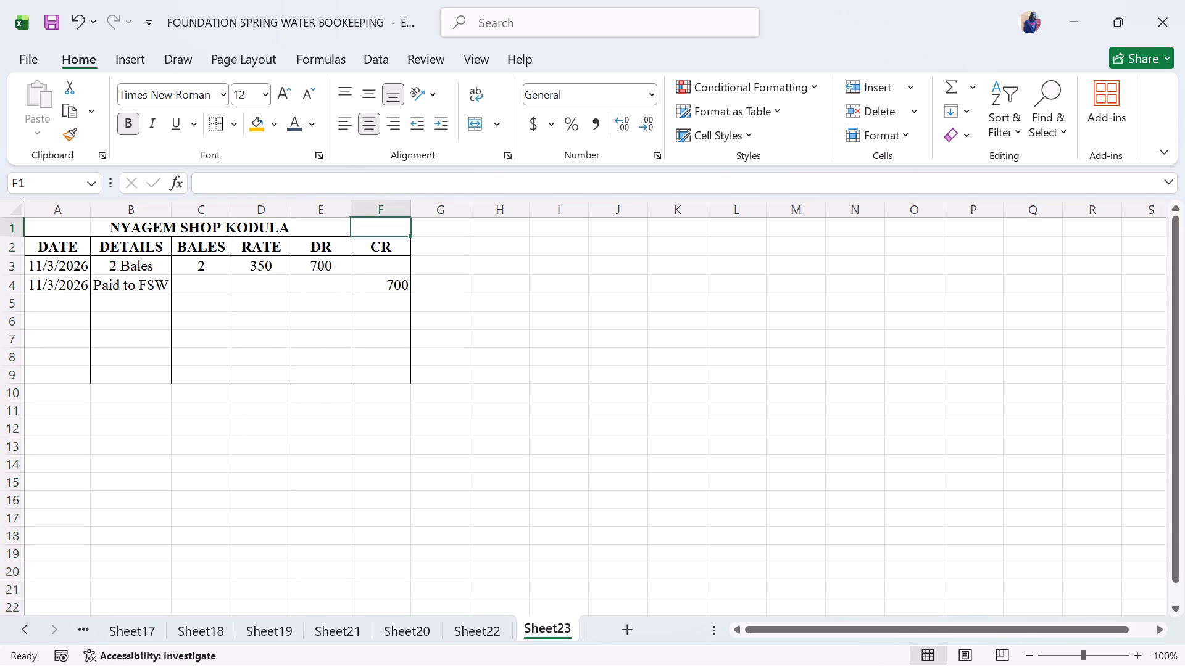
left_click(391, 207)
left_click(365, 113)
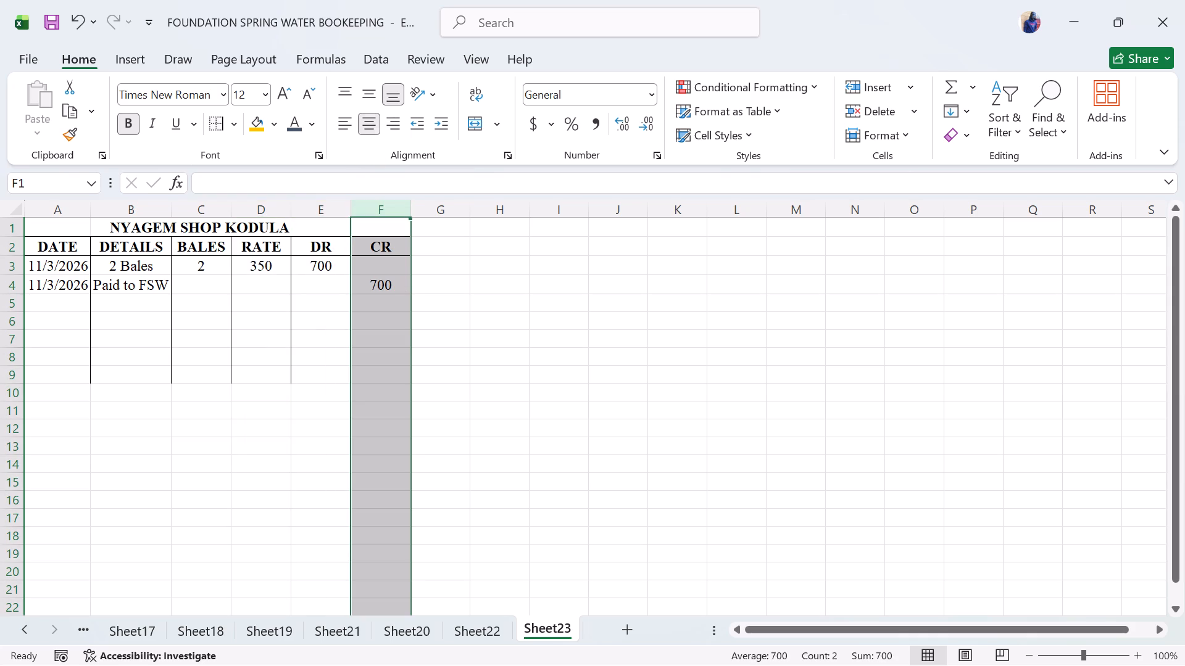
left_click(289, 321)
Add a bottom border to cells A8:F9 to close the ledger table beneath row 9.
scroll(289, 321, "left", 1)
scroll(25, 479, "down", 1)
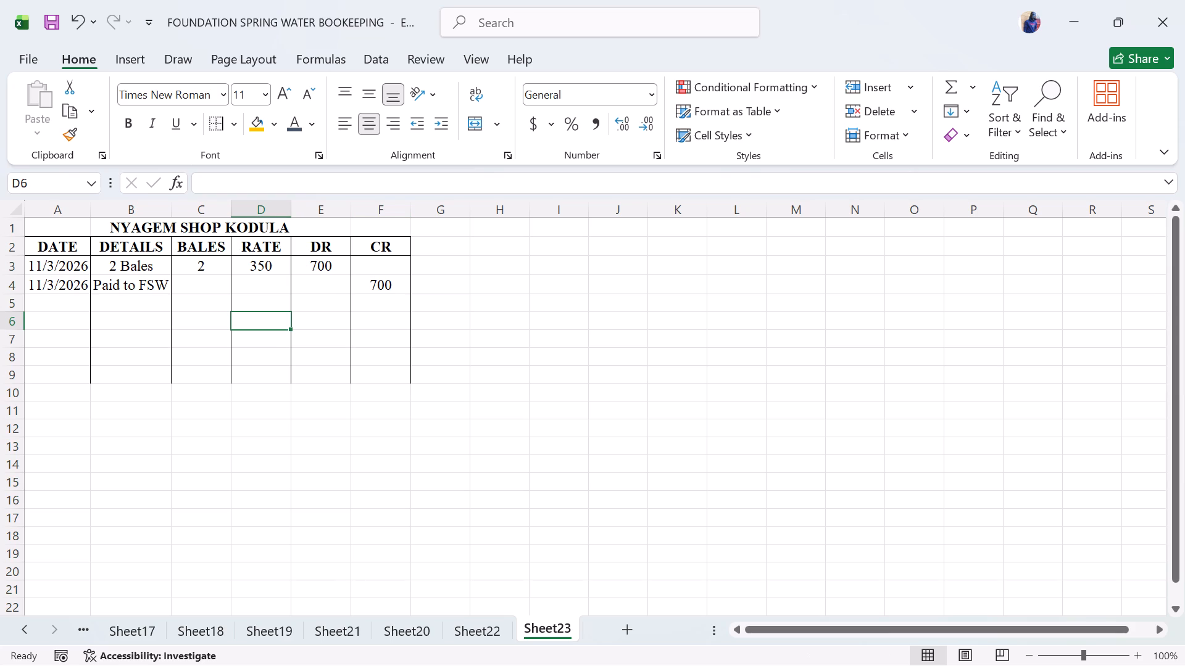
scroll(27, 424, "down", 1)
left_click(44, 371)
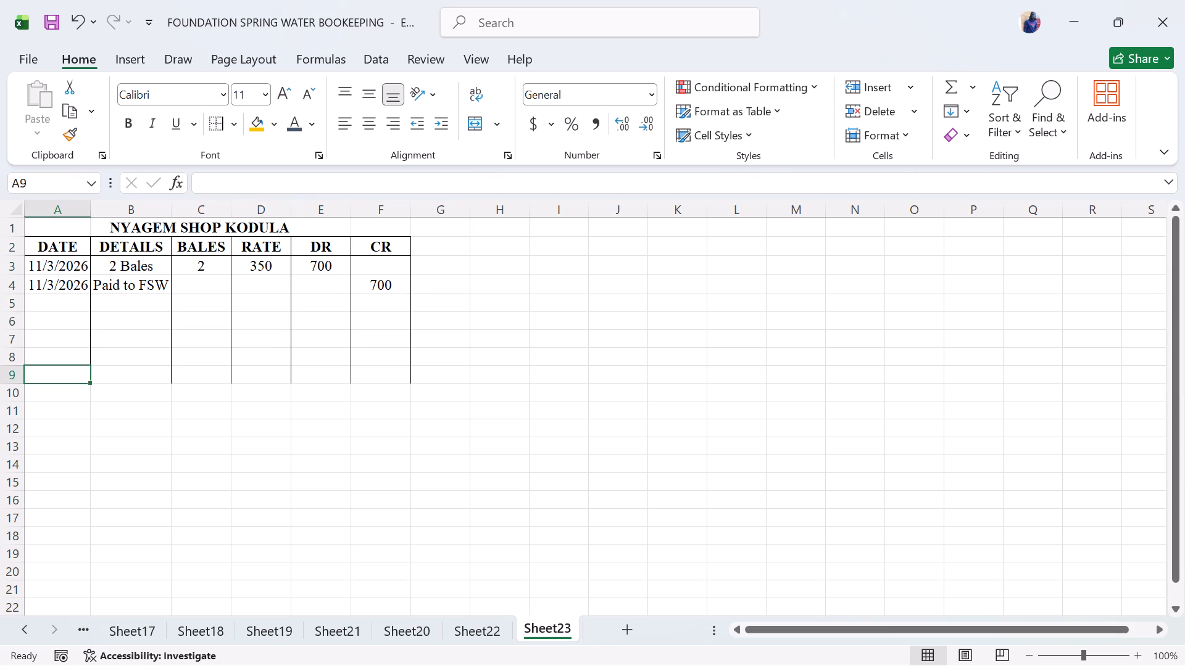
left_click_drag(54, 373, 201, 350)
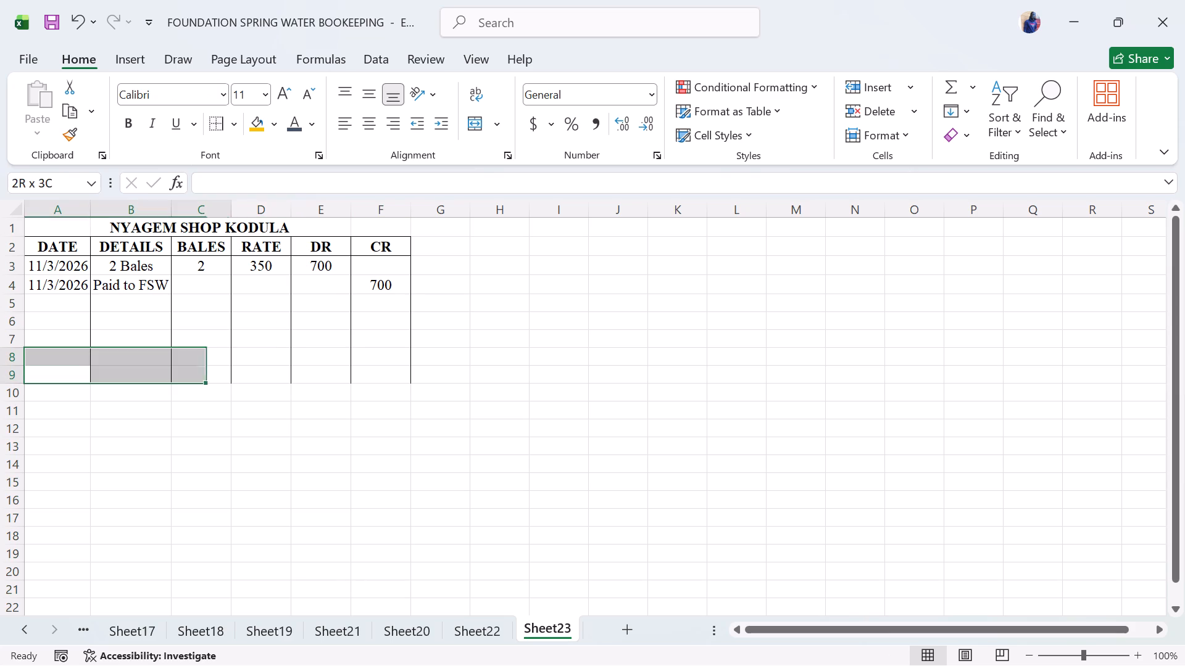
left_click_drag(201, 350, 375, 357)
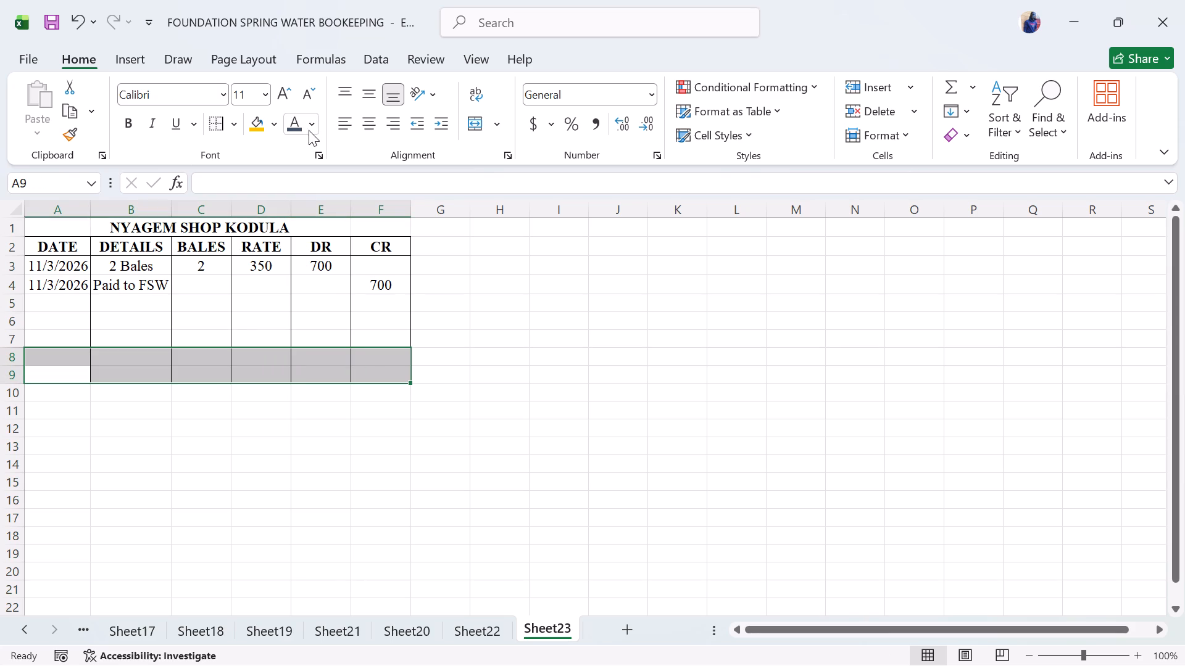
left_click(231, 125)
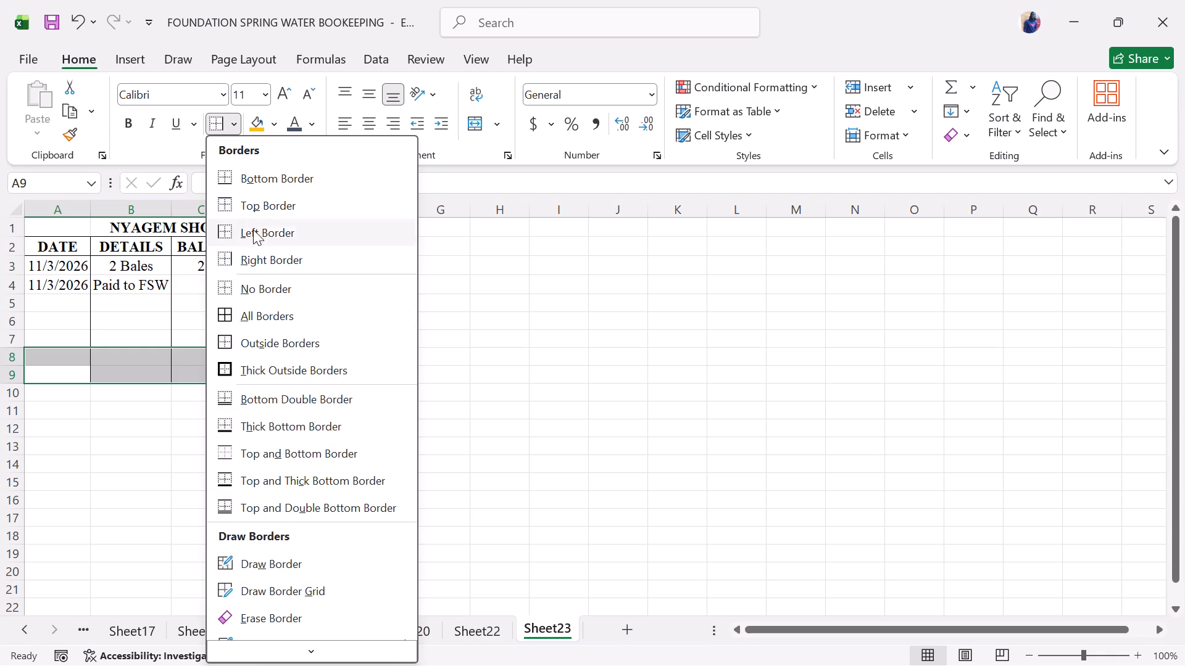
left_click(261, 181)
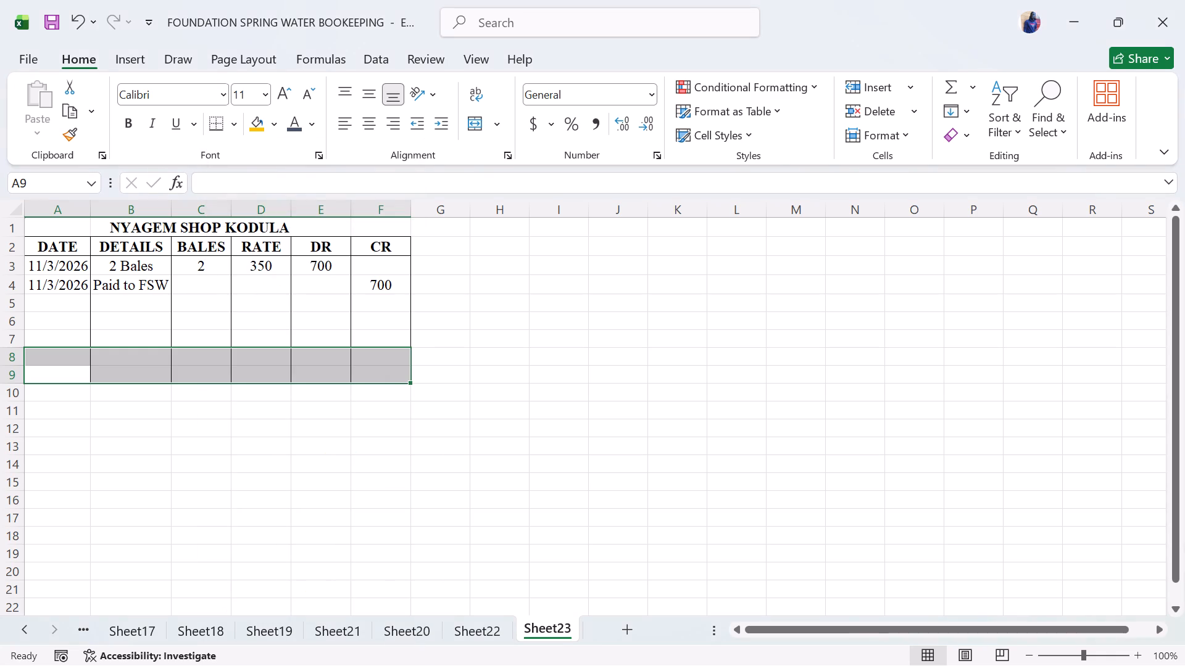
left_click(365, 358)
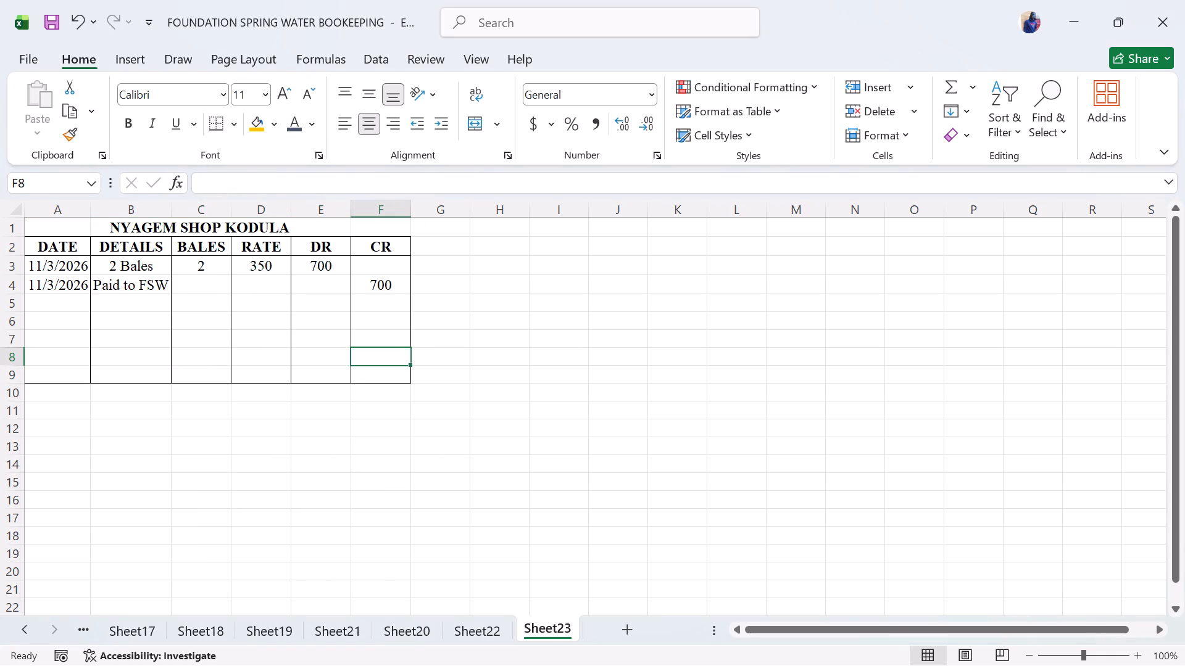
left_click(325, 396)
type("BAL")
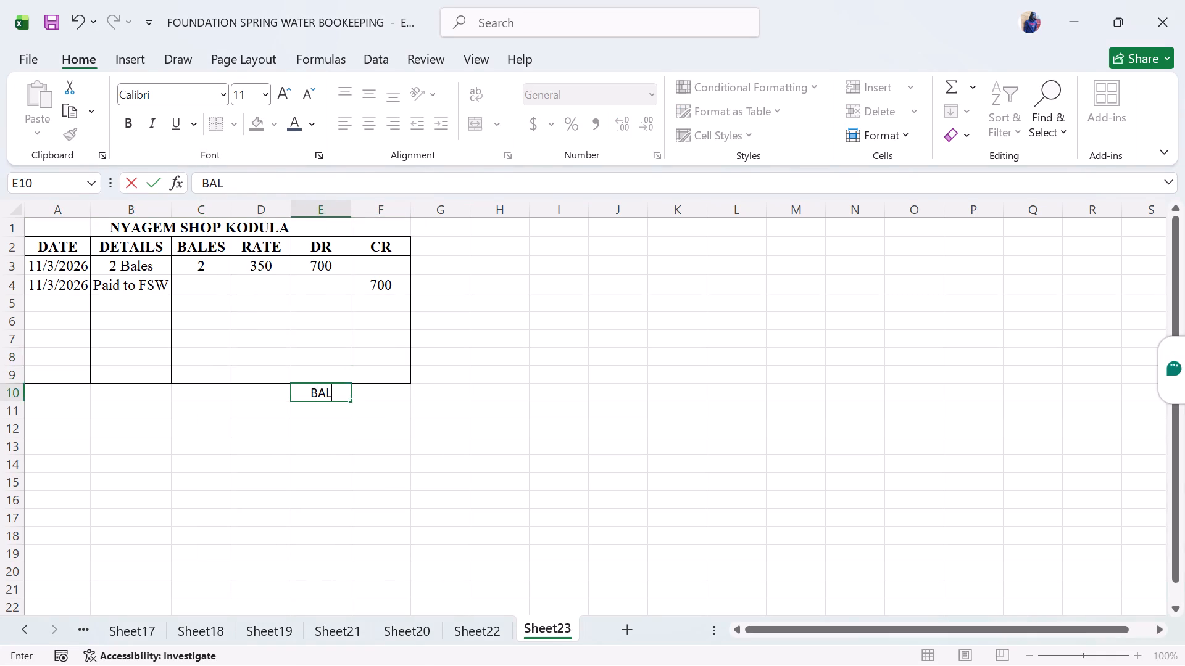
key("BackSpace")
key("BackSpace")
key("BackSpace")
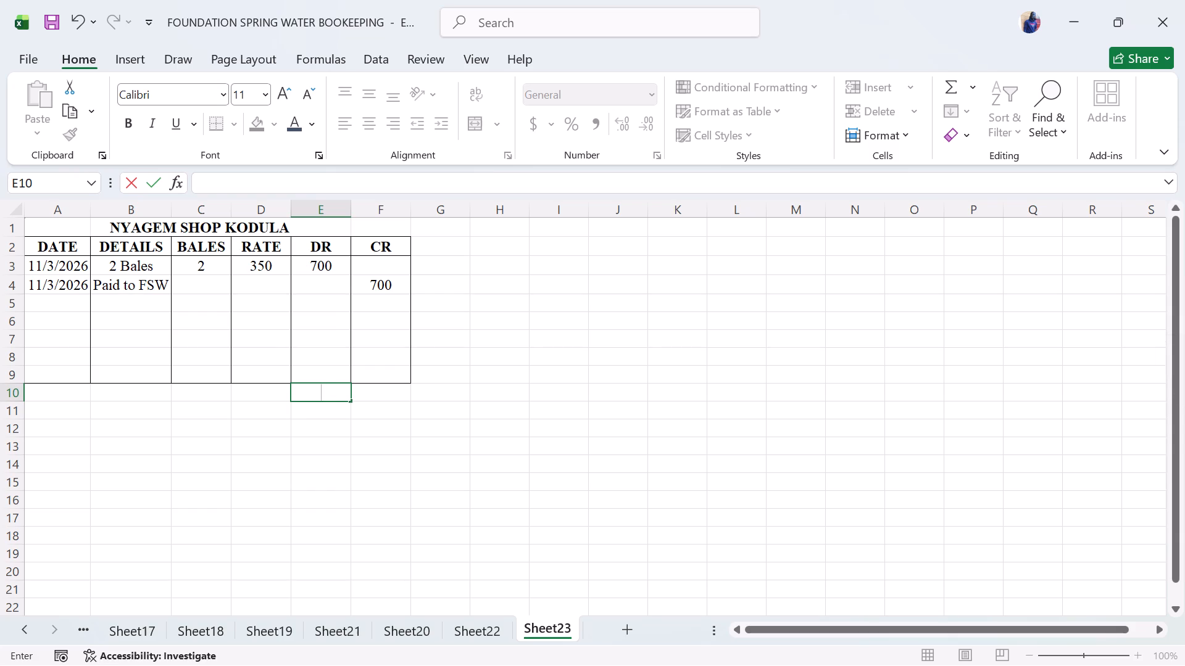
Total the DR column in cell E9 with the formula =SUM(E3,E4:E8).
left_click(319, 373)
type("SUM")
key("BackSpace")
key("BackSpace")
key("BackSpace")
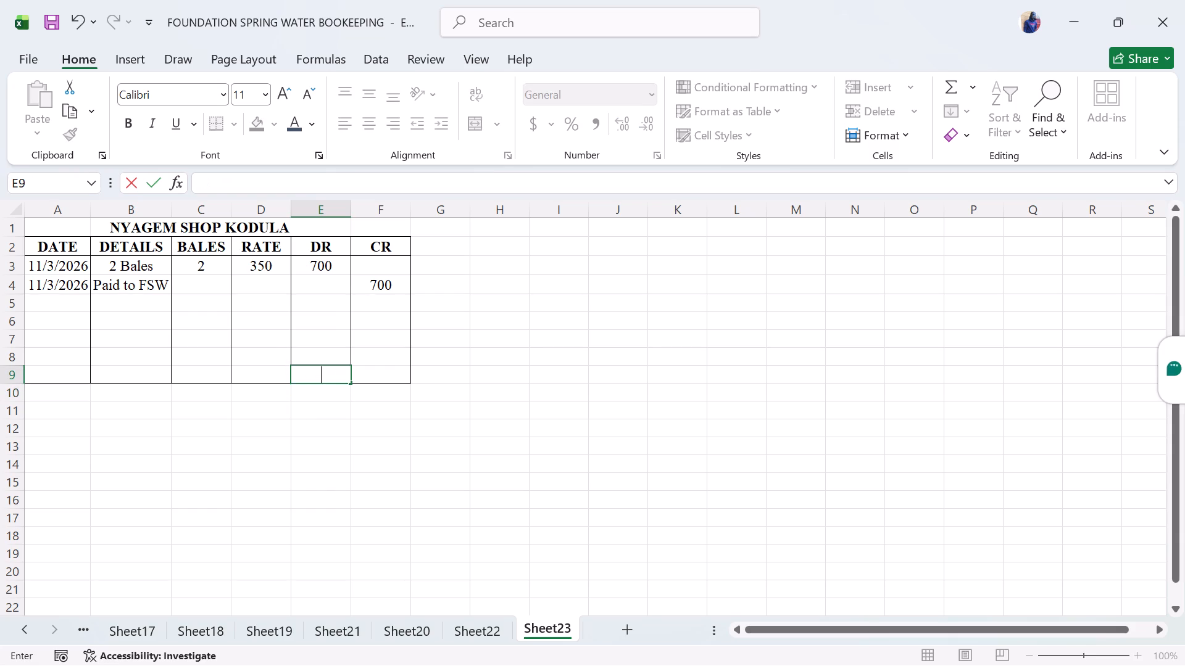
type("=SUM")
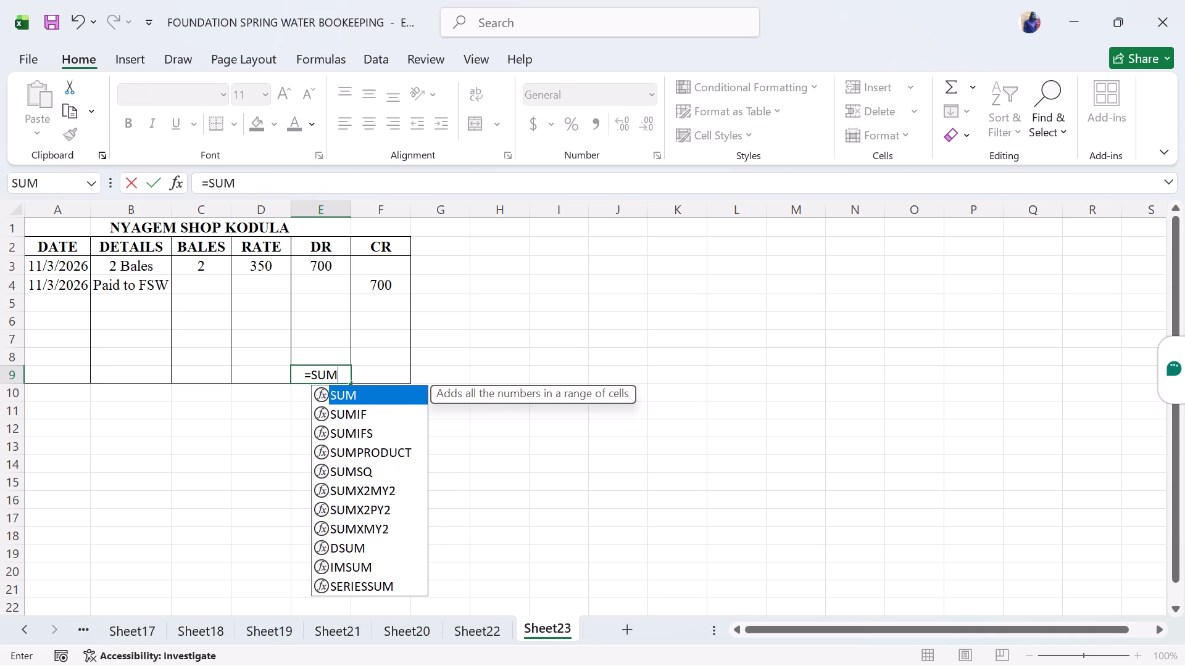
double_click(347, 392)
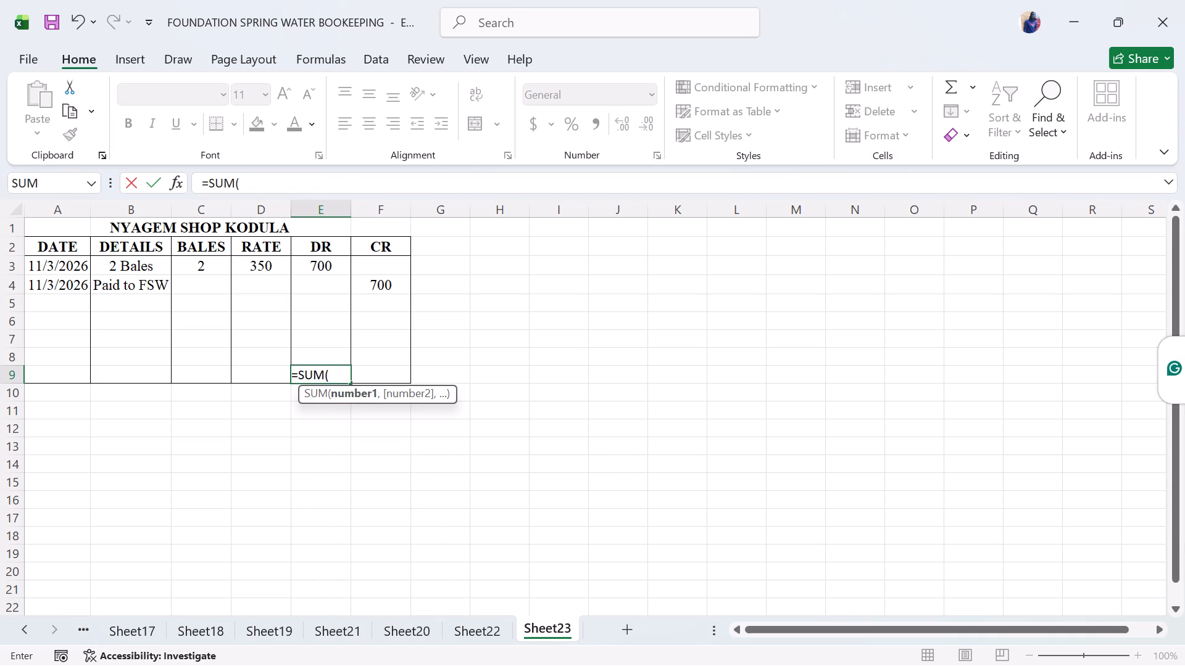
left_click(328, 269)
key("comma")
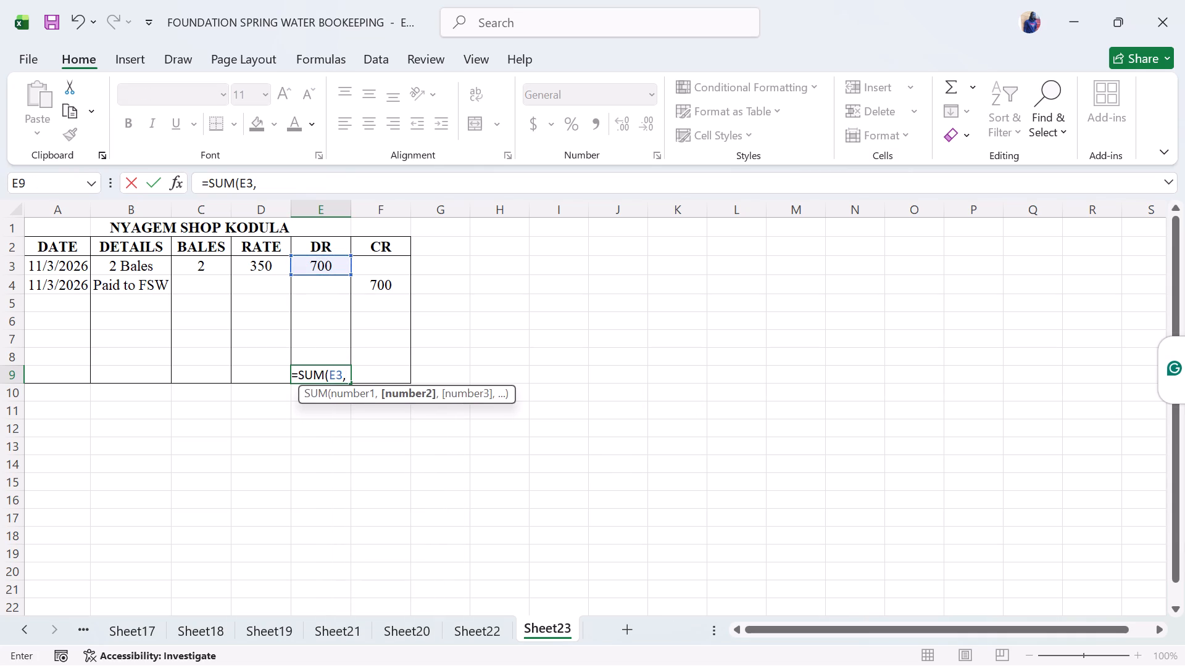
left_click_drag(326, 278, 327, 345)
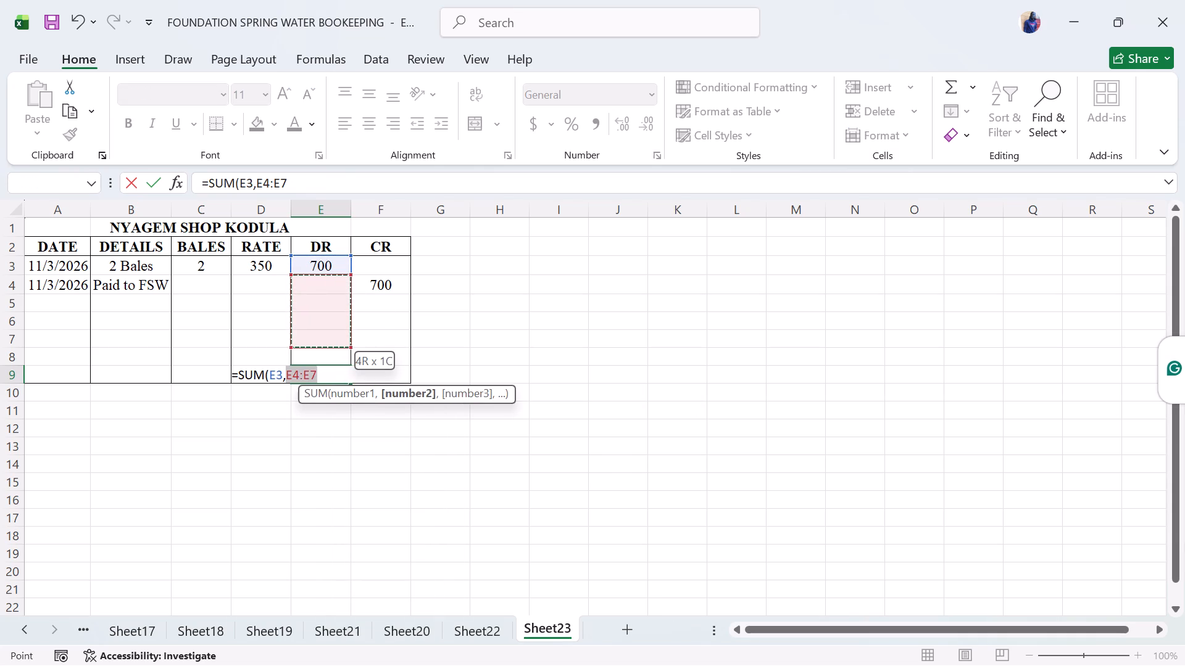
left_click_drag(327, 345, 328, 348)
key("Return")
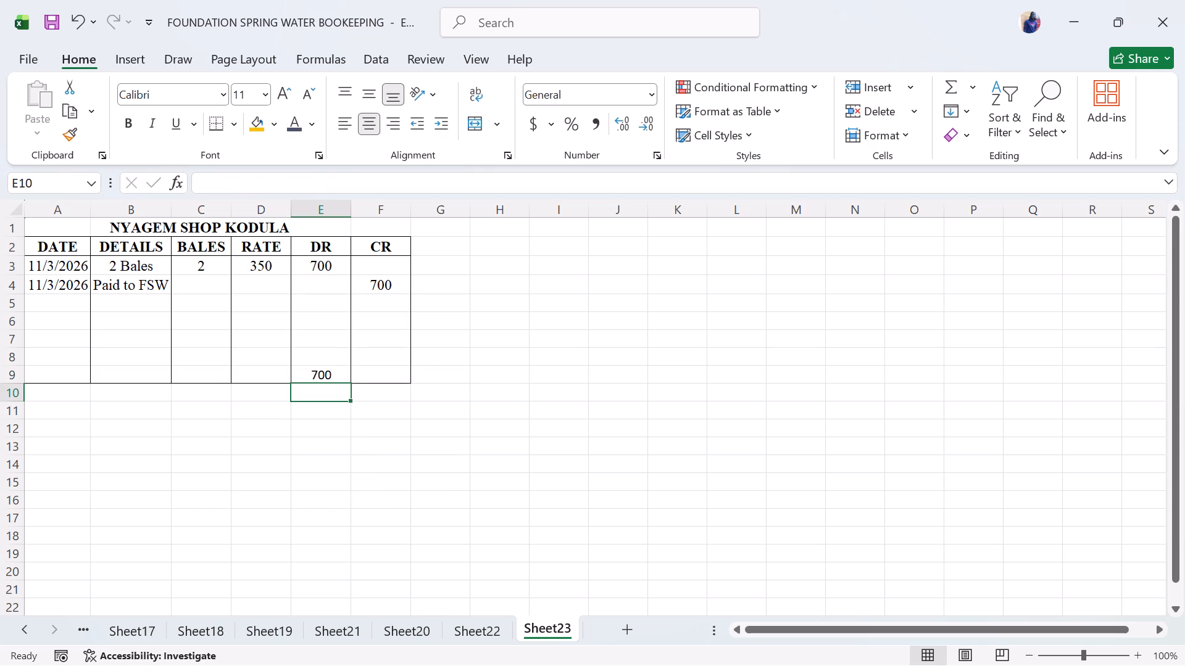
Total the CR column in cell F9 with the formula =SUM(F3,F4:F8).
left_click(373, 372)
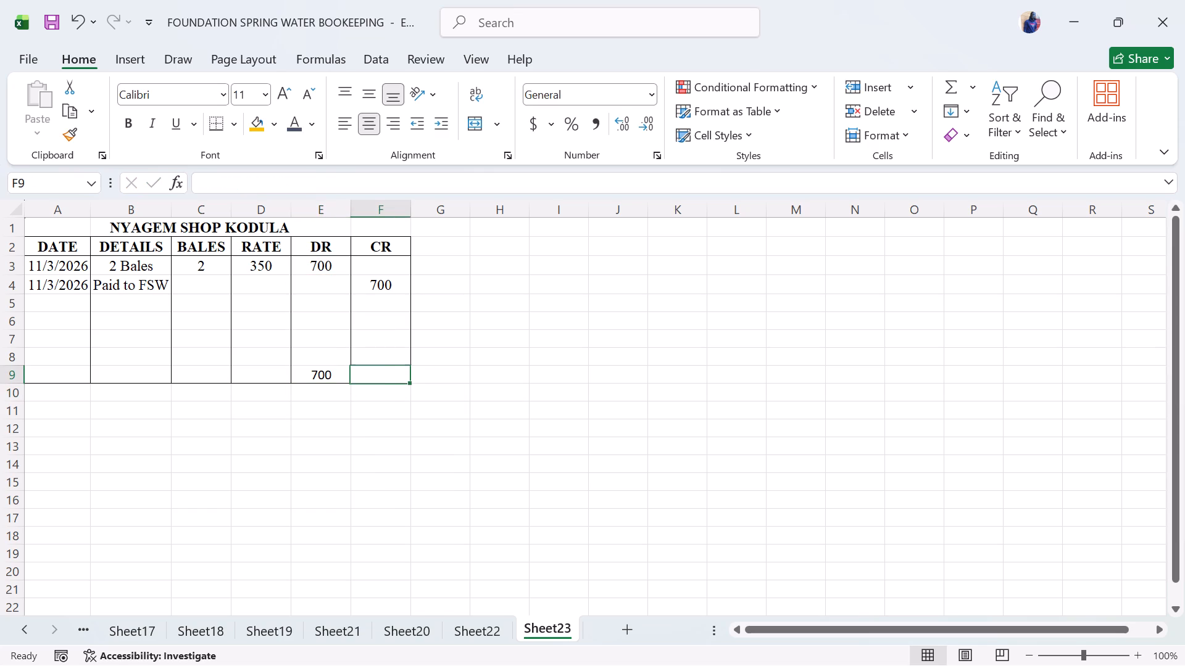
type("=SUM")
double_click(401, 390)
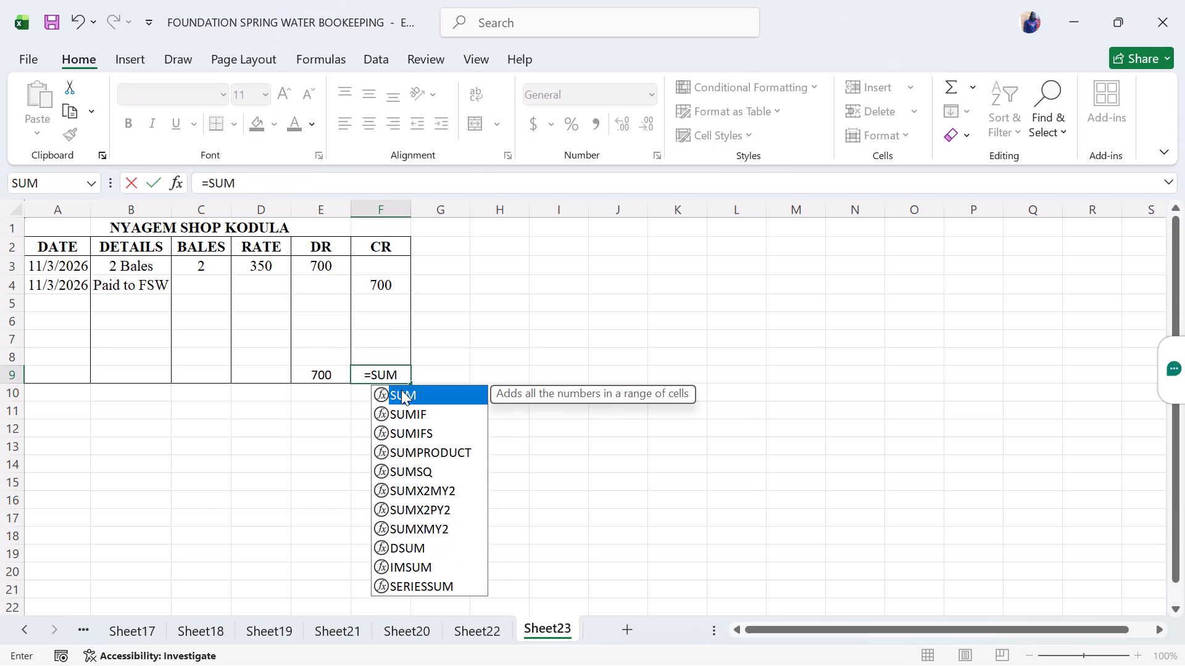
left_click(389, 263)
key("comma")
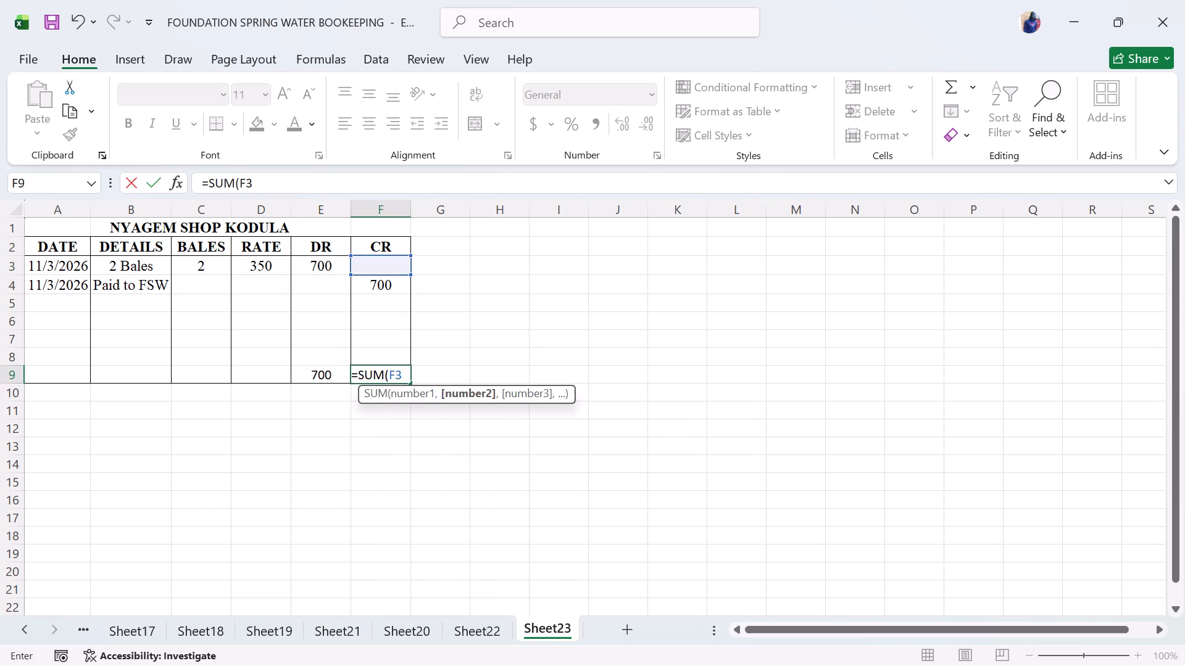
left_click_drag(391, 282, 402, 351)
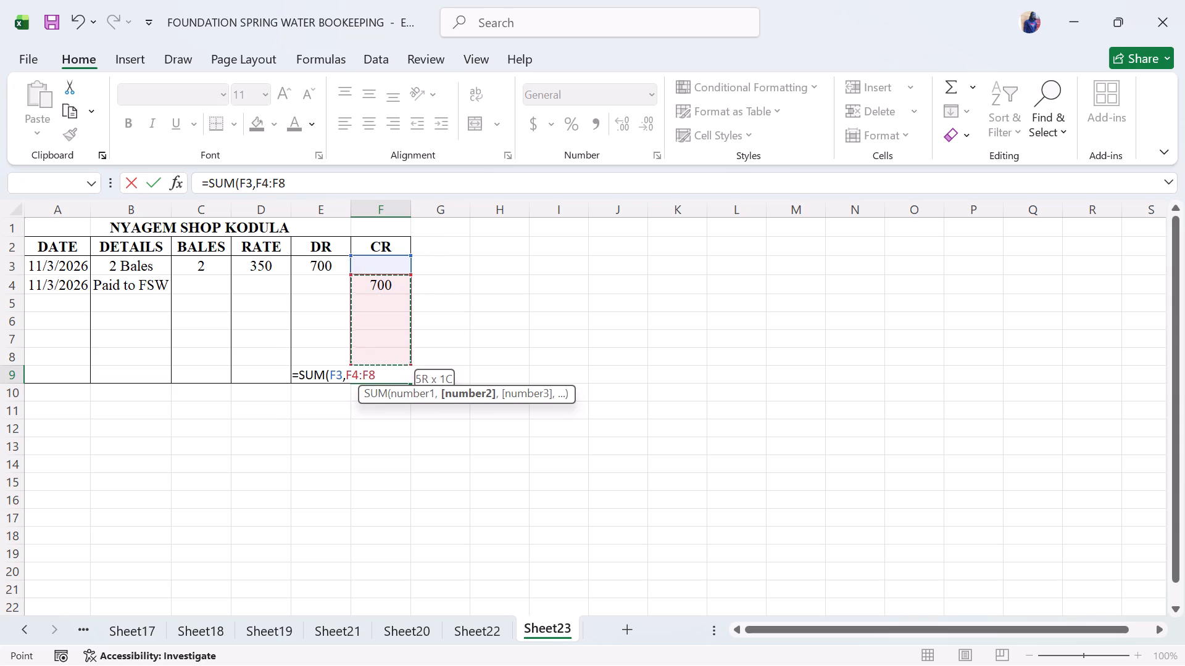
left_click_drag(402, 351, 402, 351)
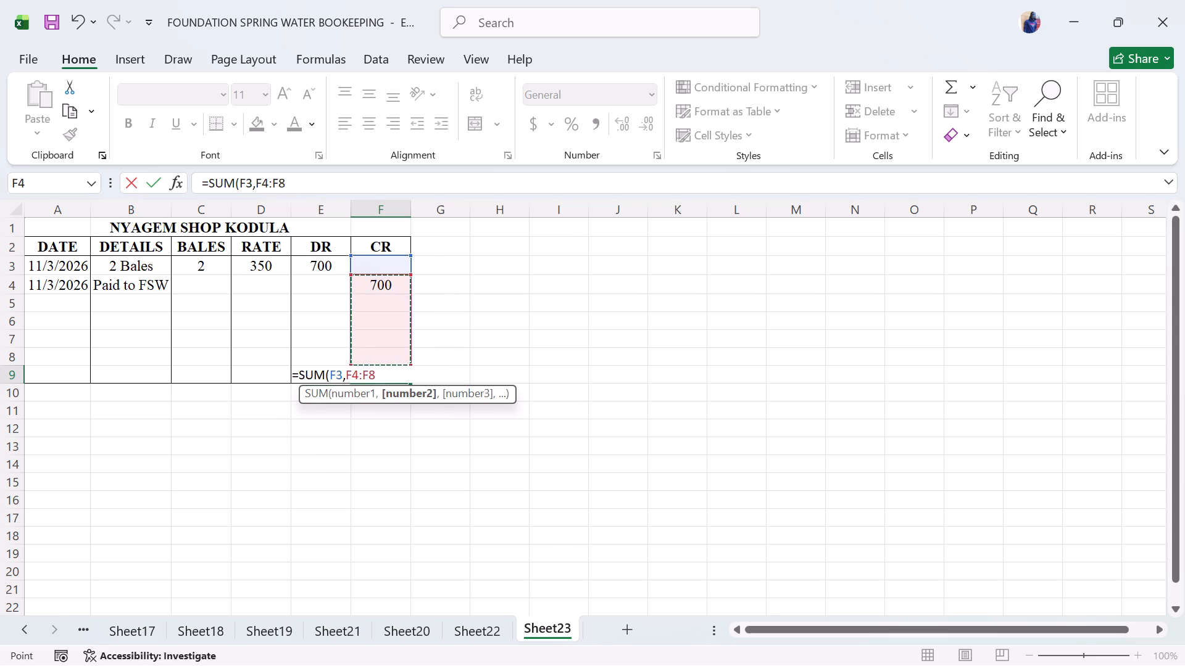
key("Return")
Add a balance line below the totals, with the label Bal in E10 and the formula =E9-F9 in F10.
left_click(325, 394)
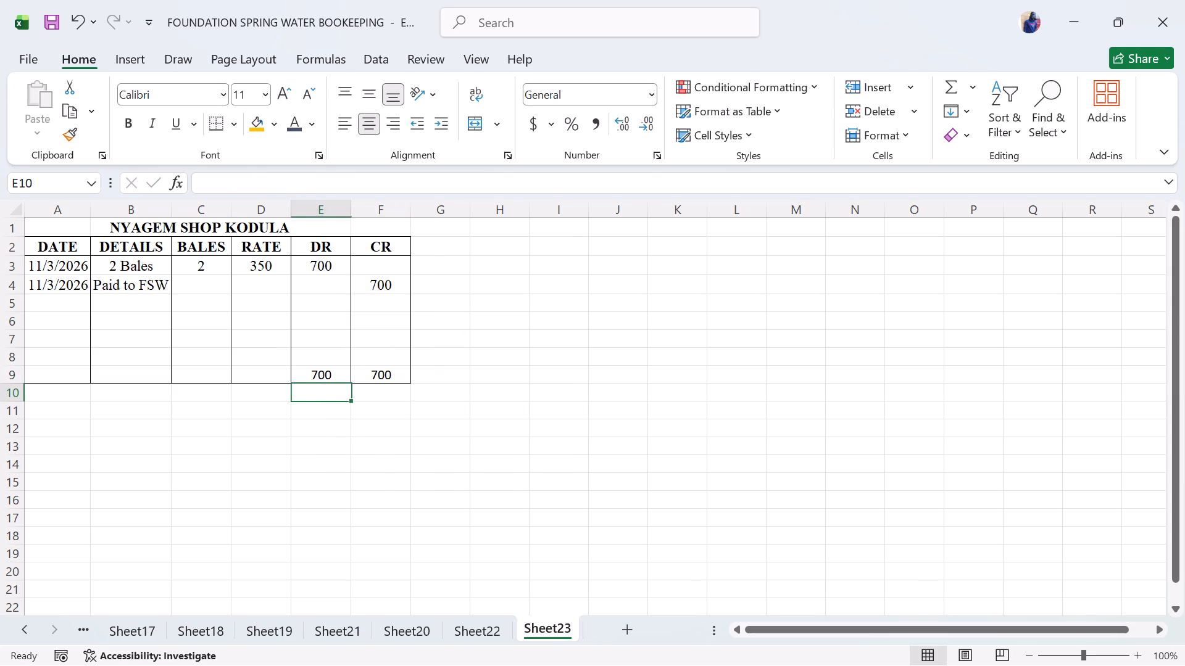
key("BackSpace")
key("BackSpace")
key("b")
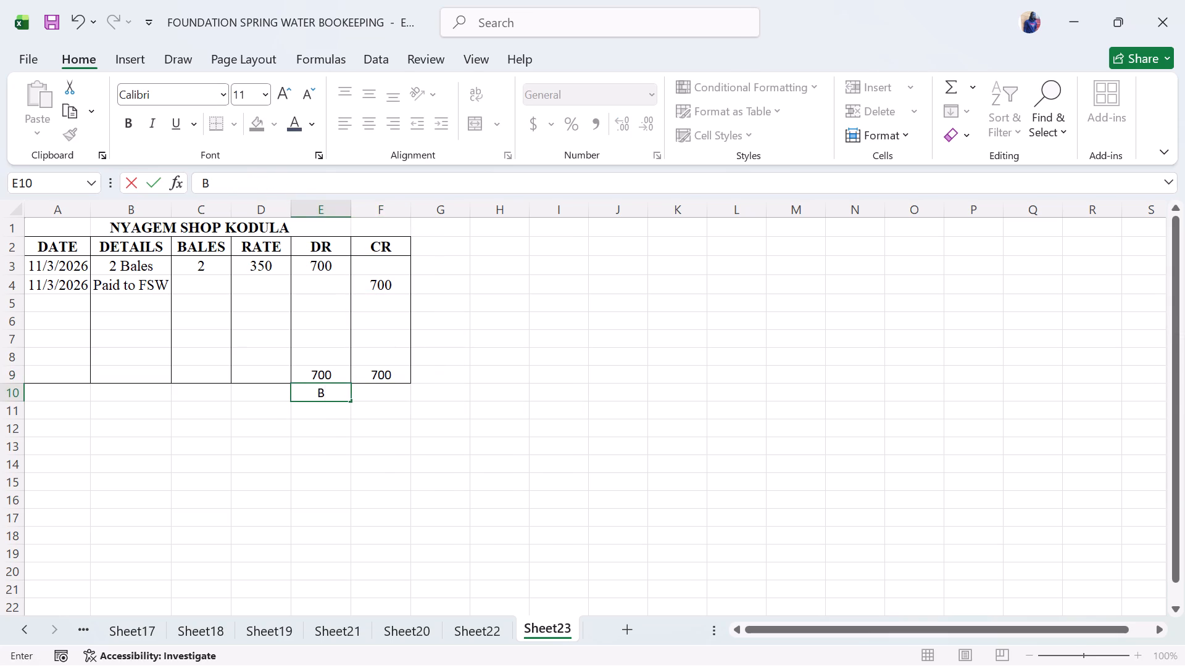
left_click(378, 387)
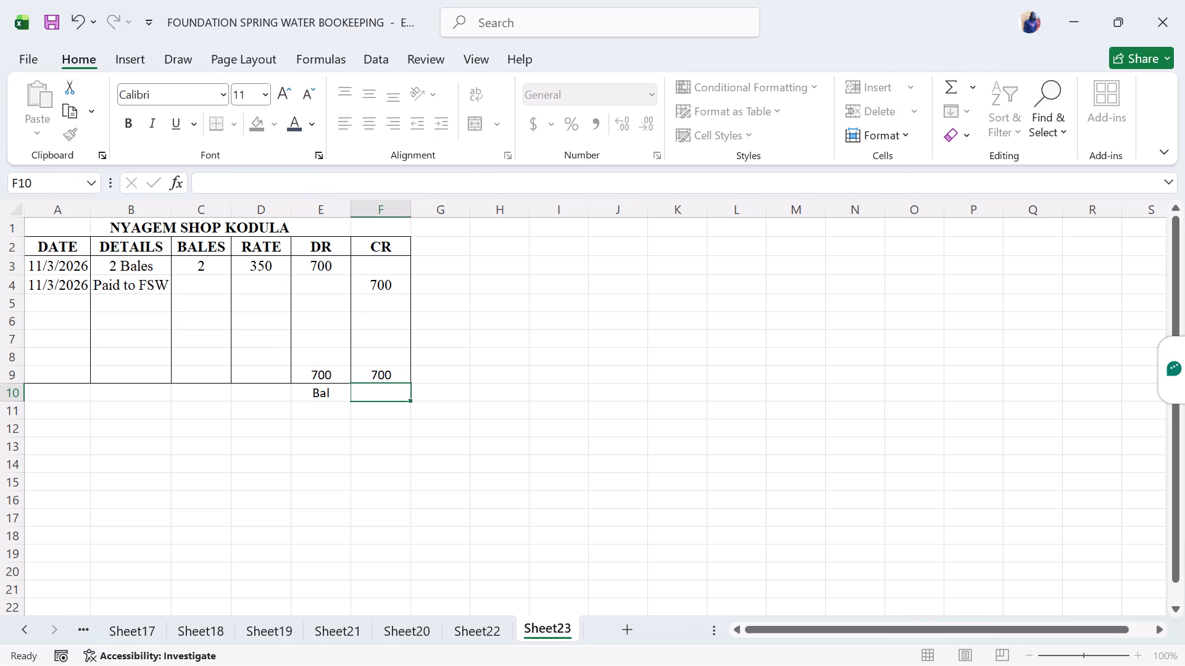
key("equal")
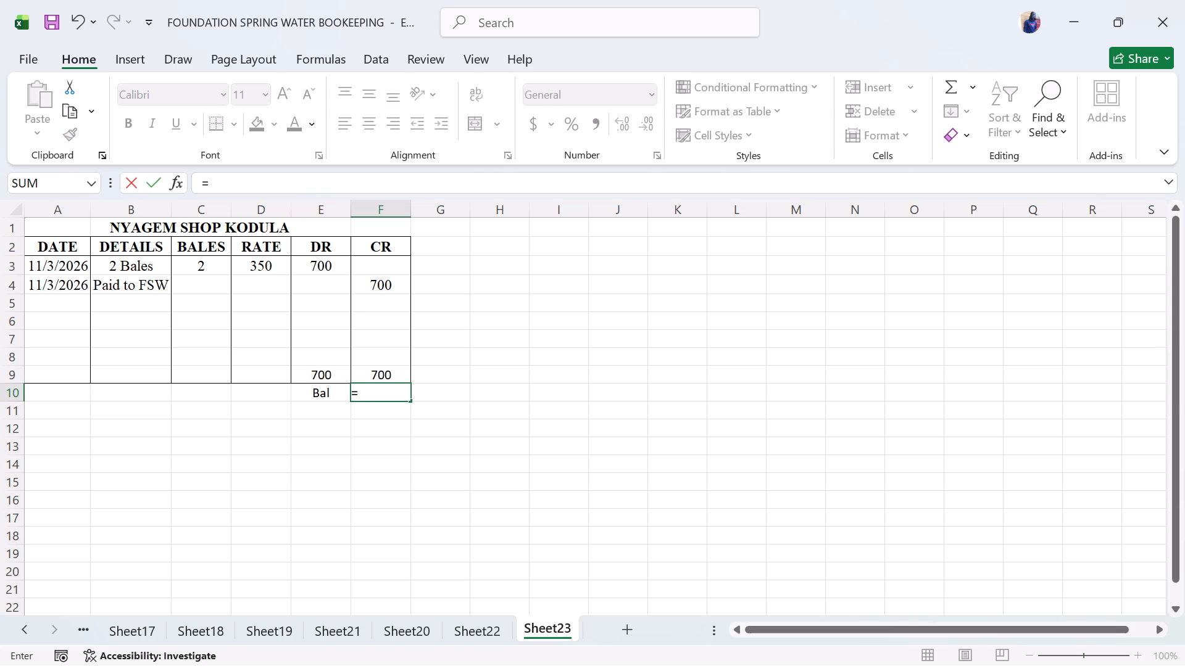
left_click(333, 377)
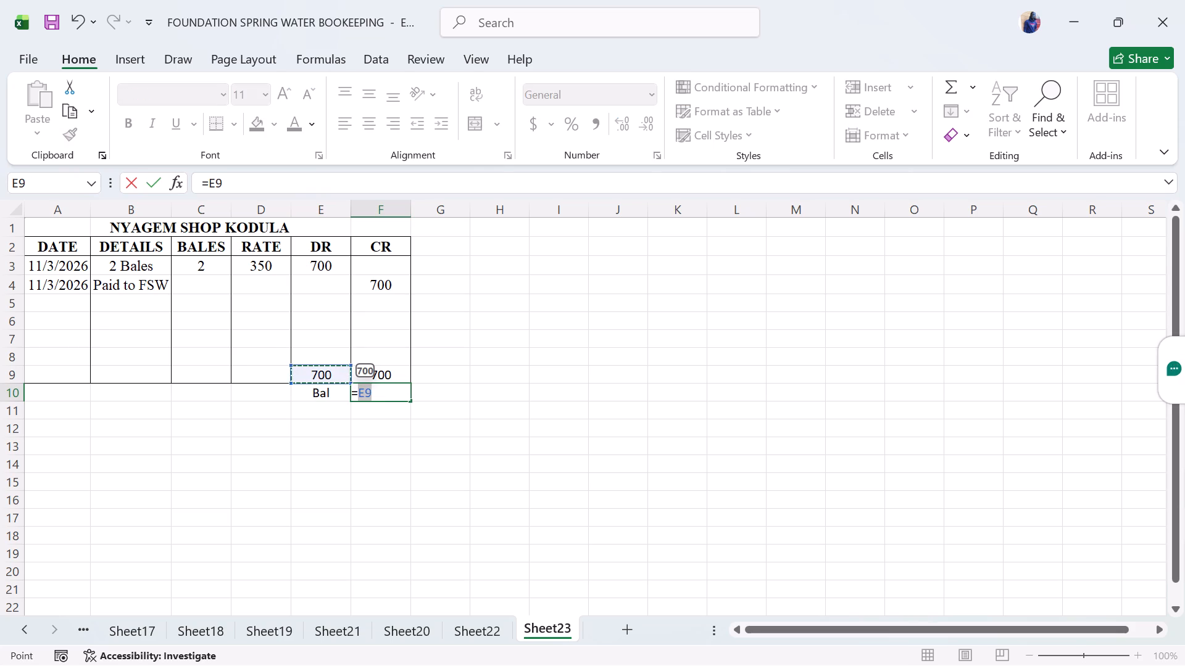
key("minus")
left_click(363, 375)
key("Return")
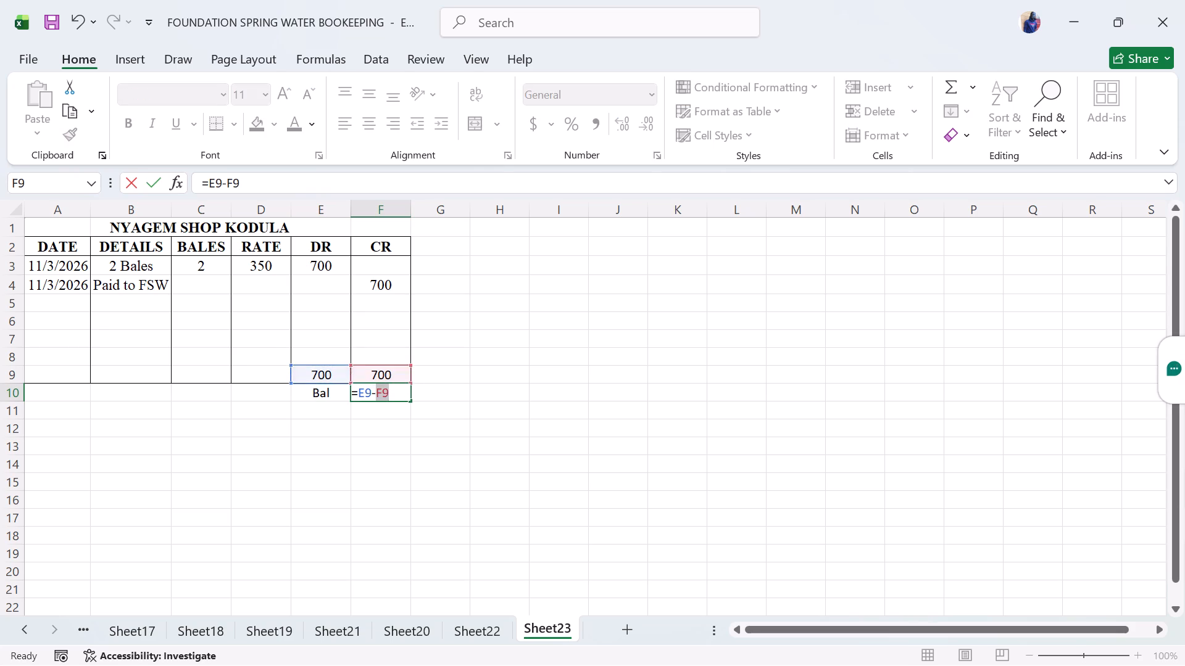
left_click(397, 363)
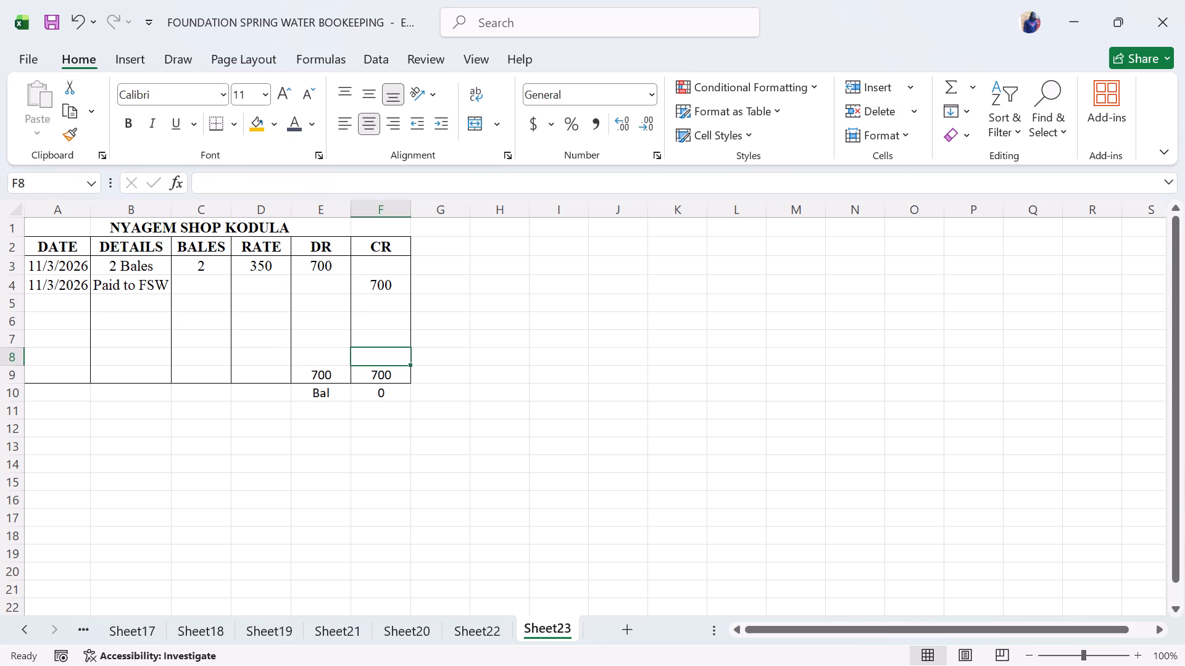
Apply the Accounting format with the KES symbol and 2 decimal places to cells D2:F9.
left_click_drag(236, 244, 293, 311)
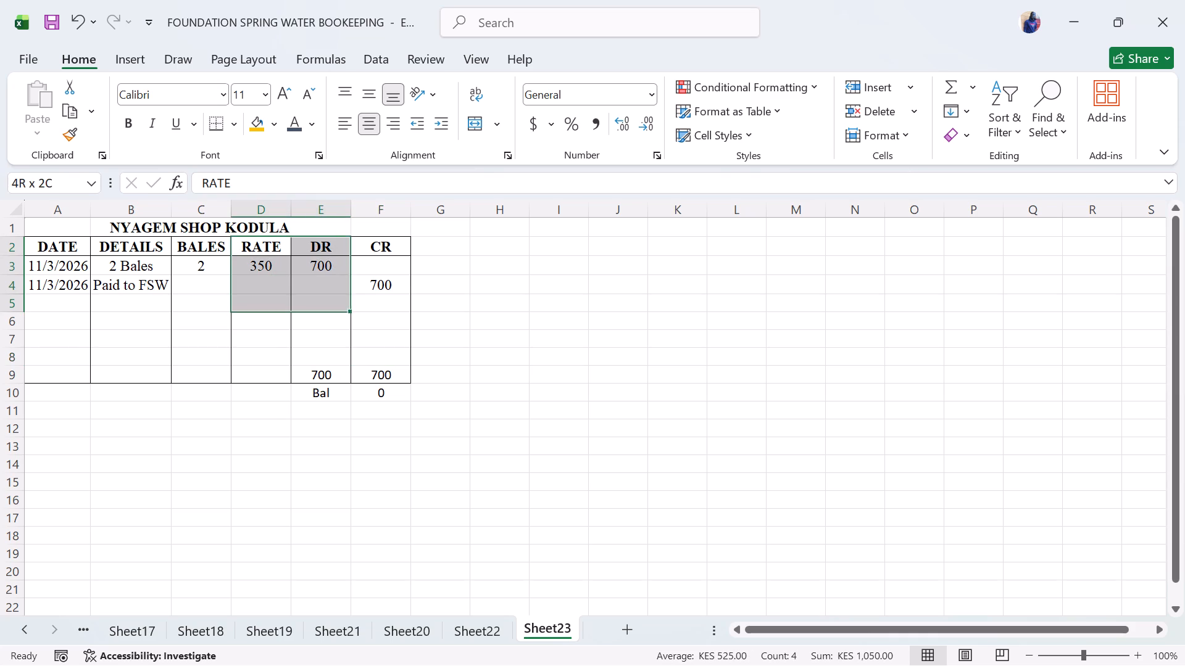
left_click_drag(293, 311, 370, 375)
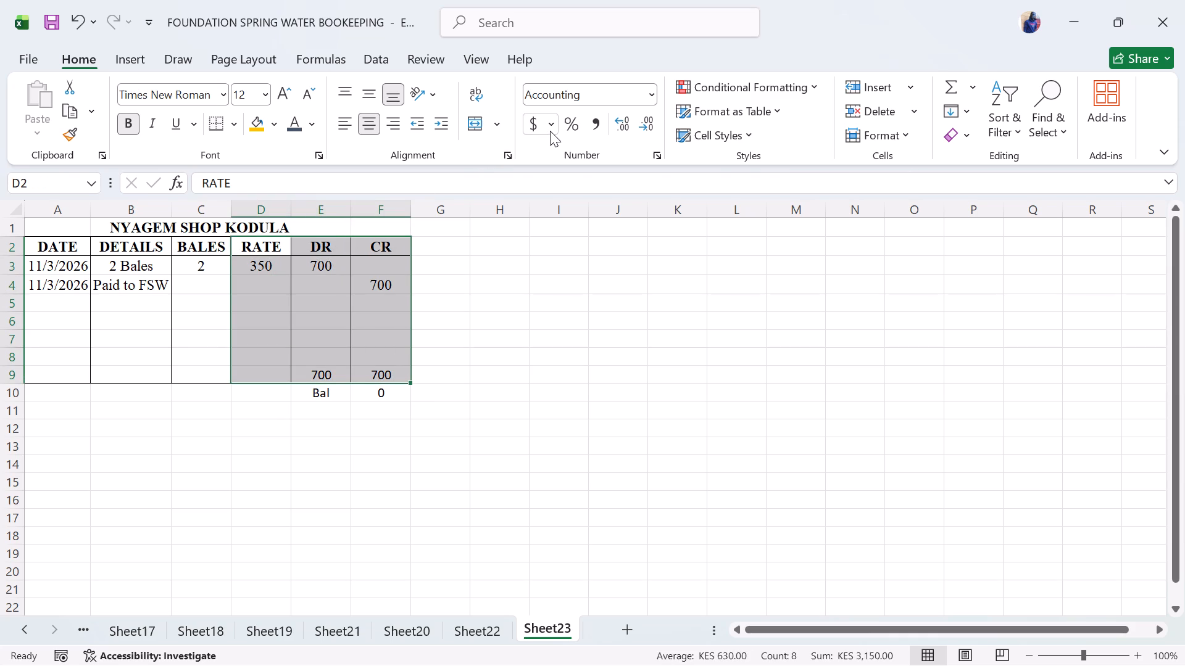
left_click(550, 131)
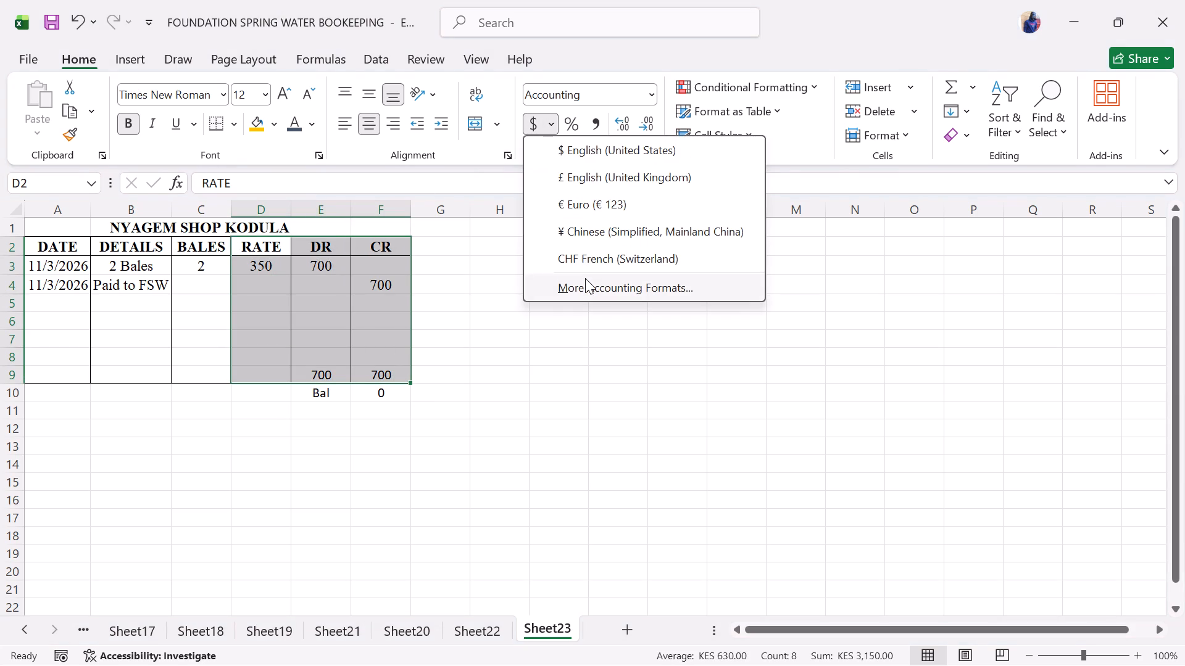
left_click(585, 278)
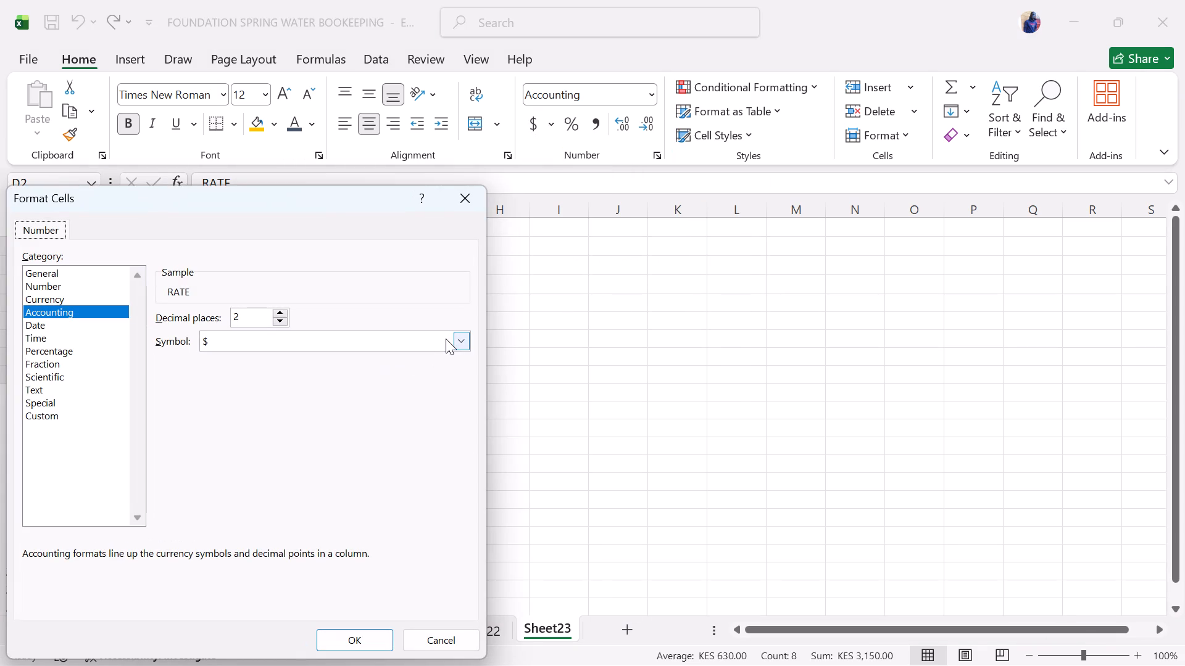
left_click(461, 339)
left_click_drag(464, 372, 478, 497)
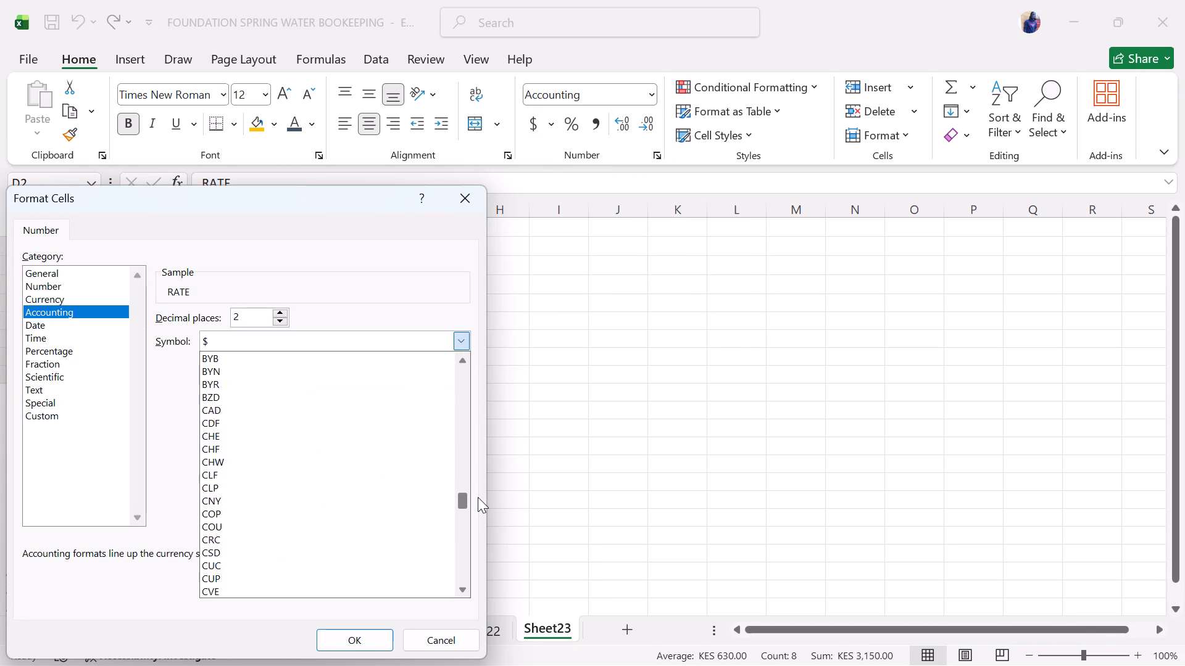
left_click_drag(478, 497, 480, 508)
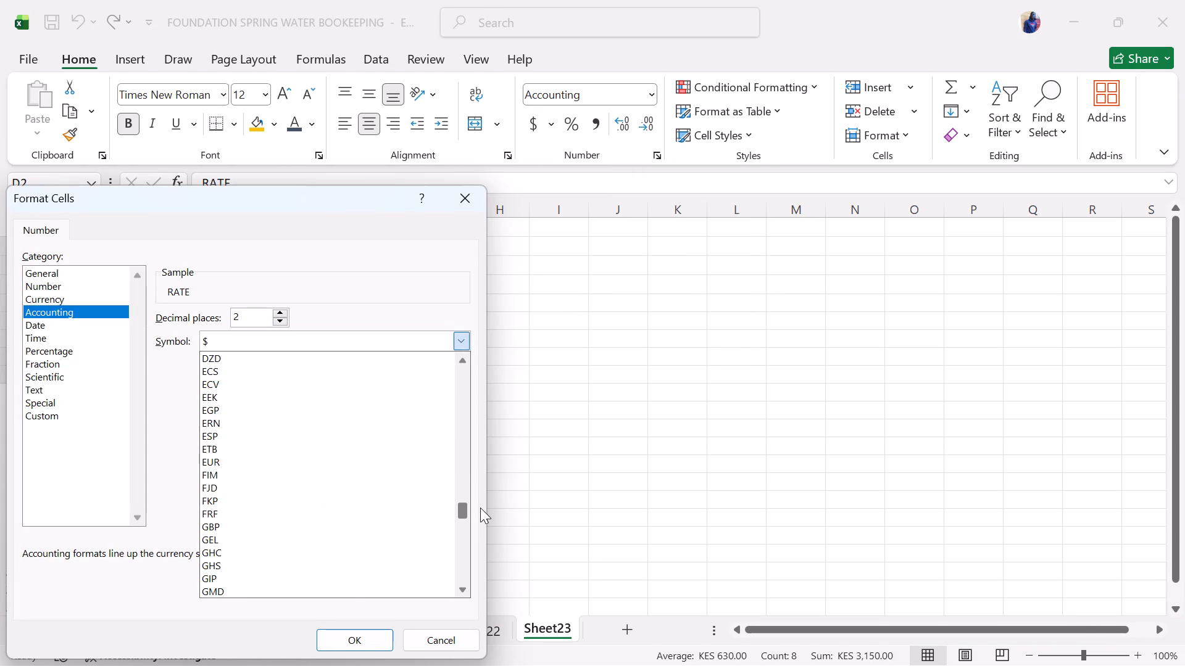
left_click_drag(480, 508, 480, 514)
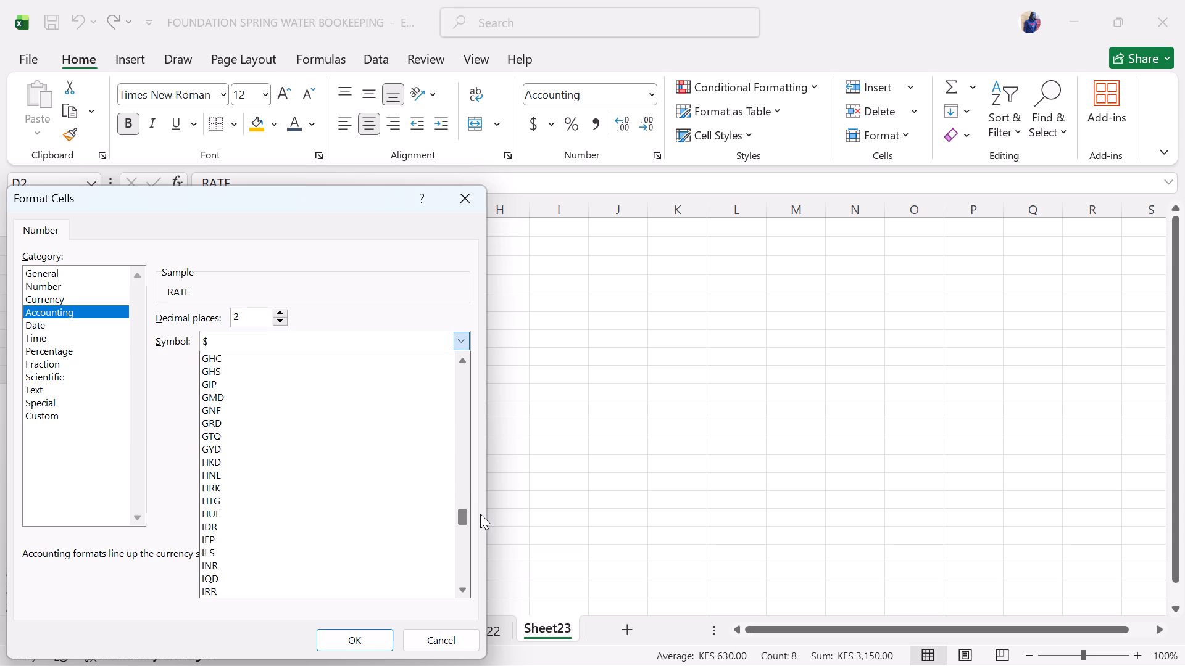
left_click_drag(480, 514, 484, 522)
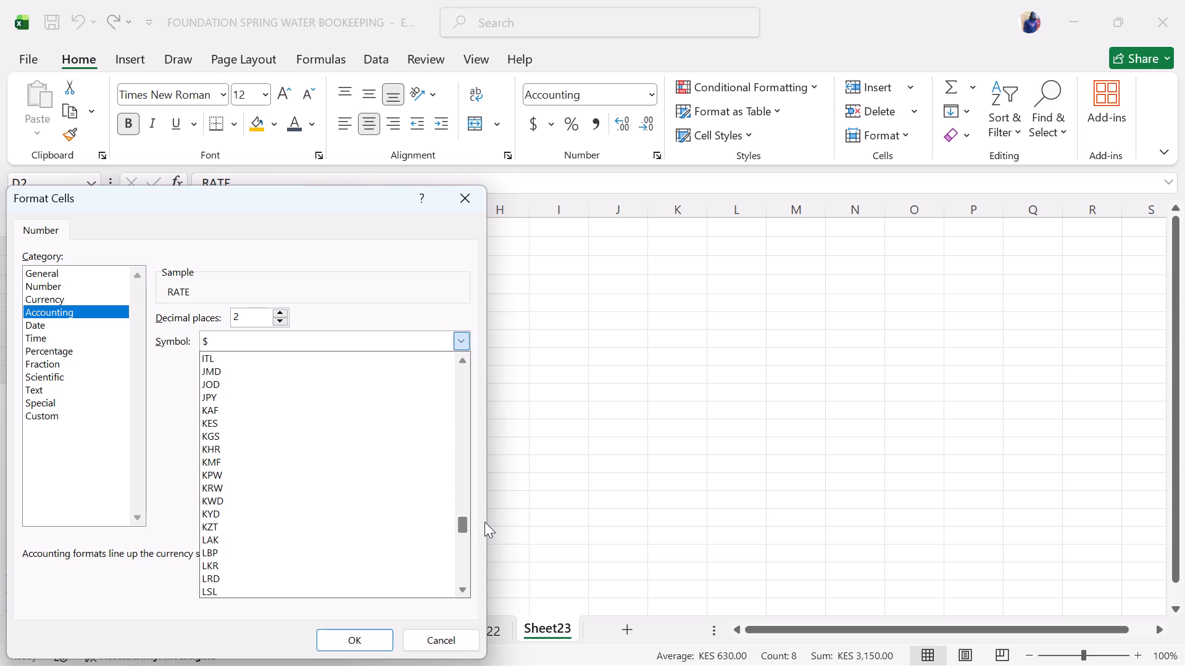
left_click(339, 416)
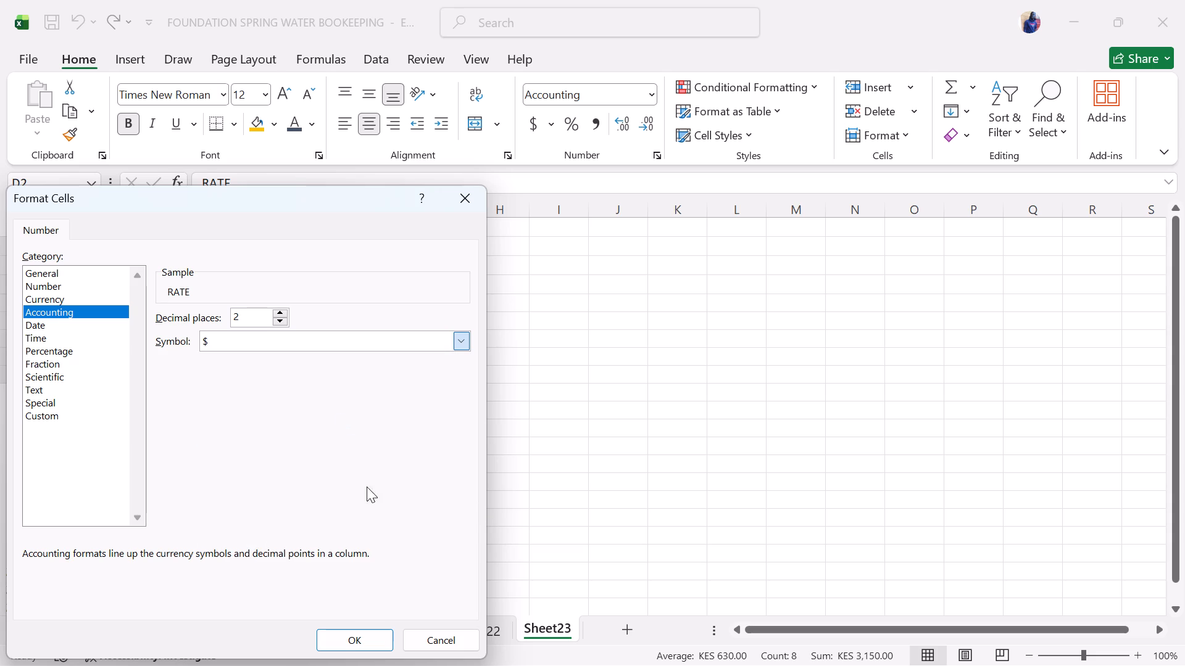
left_click(369, 644)
left_click(498, 489)
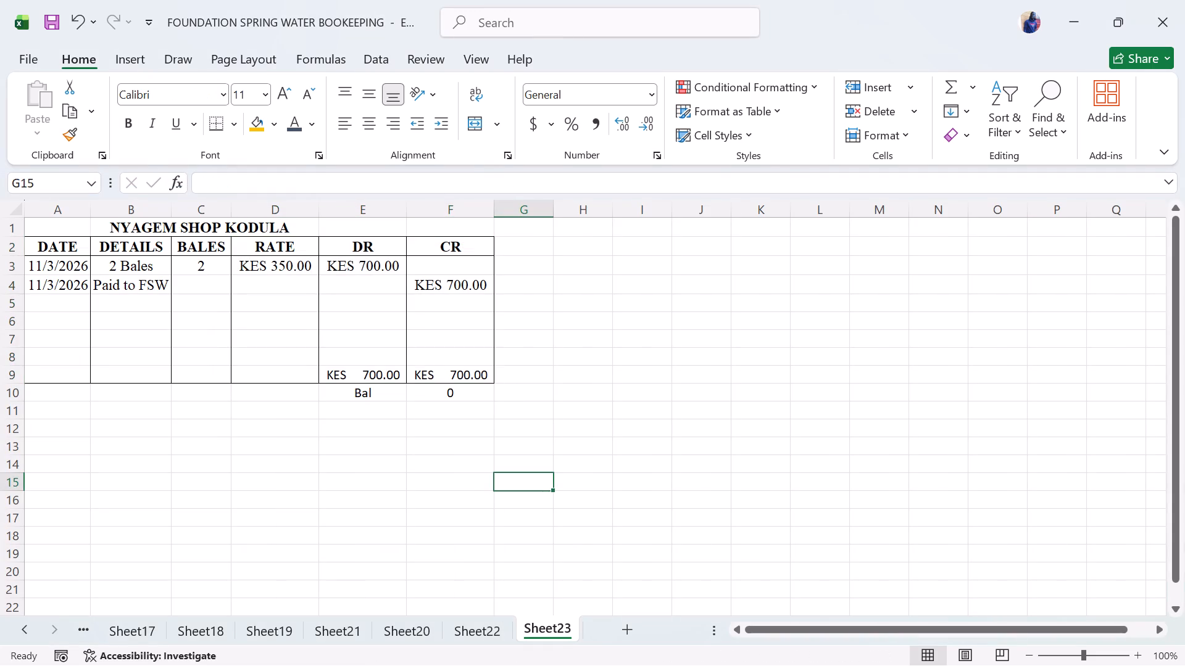
Set the font of the entire sheet to Times New Roman, size 12.
key("ctrl+a")
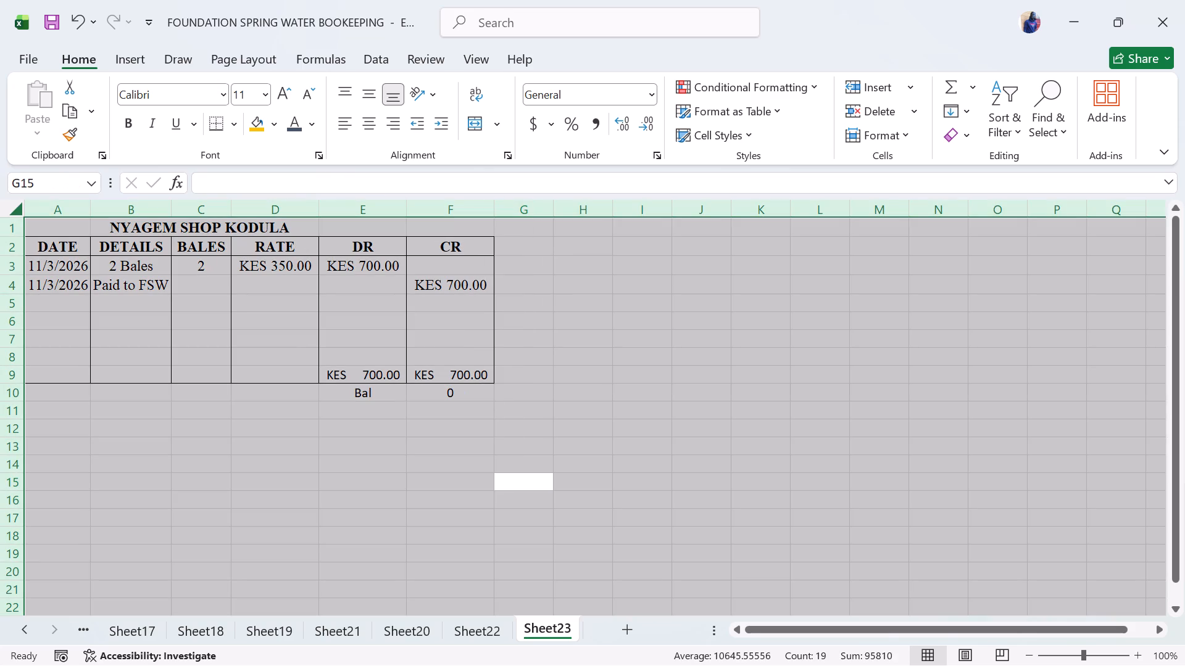
left_click(187, 96)
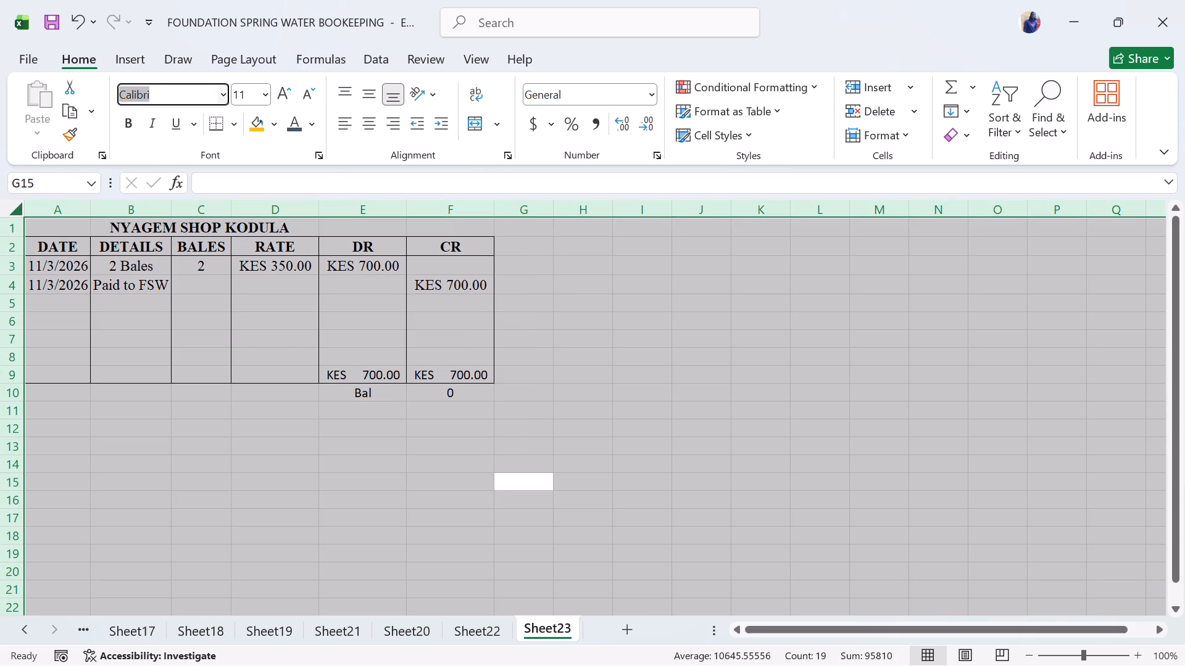
type("times")
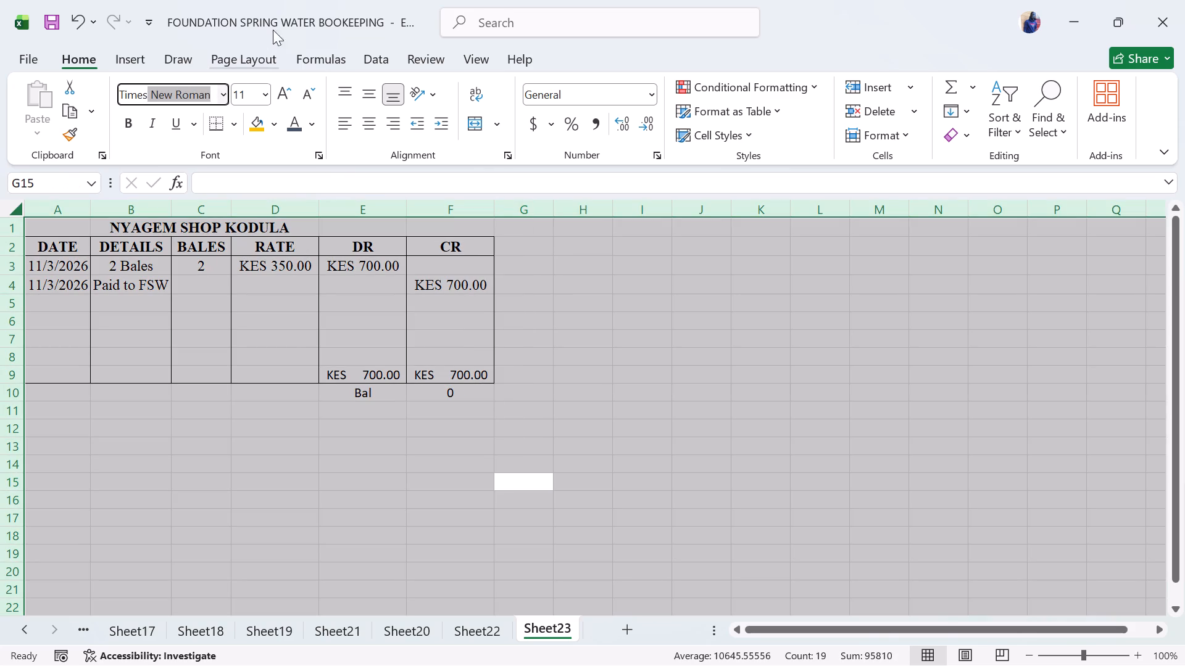
left_click(199, 89)
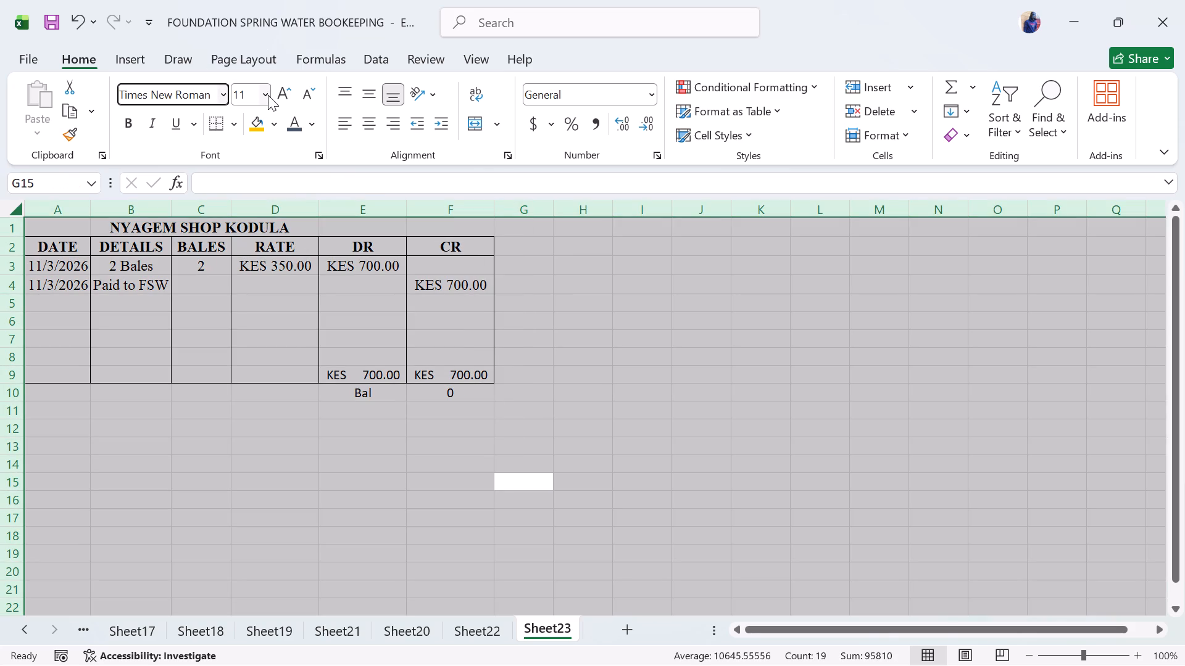
left_click(268, 95)
left_click(265, 94)
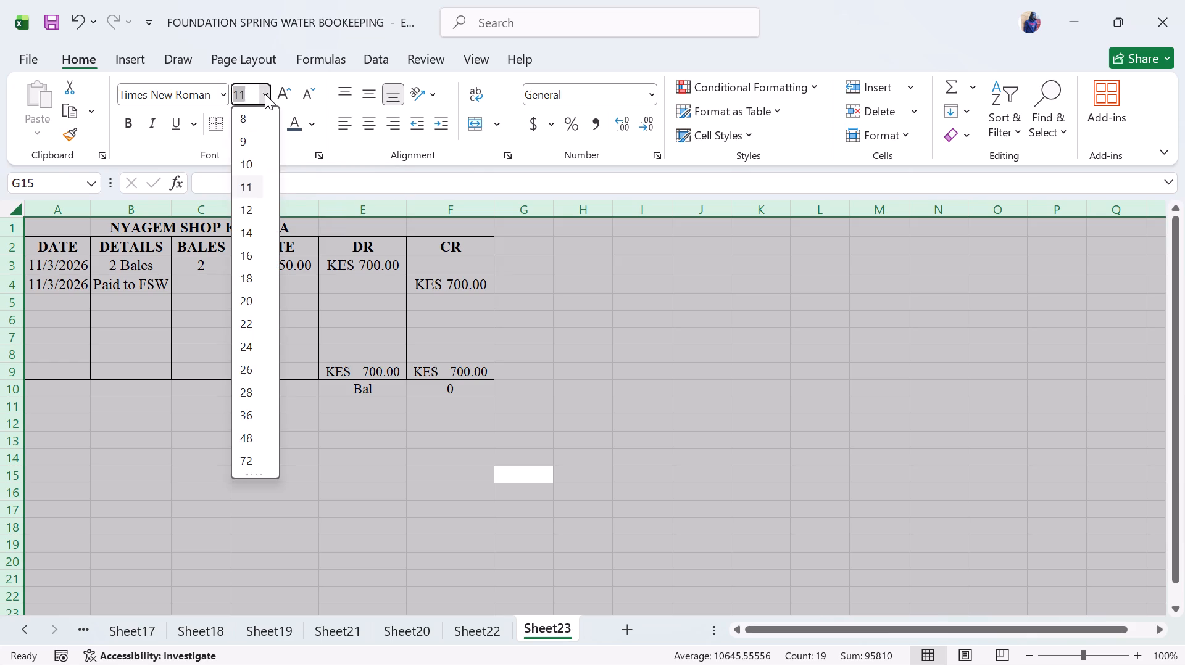
left_click(251, 210)
left_click(367, 290)
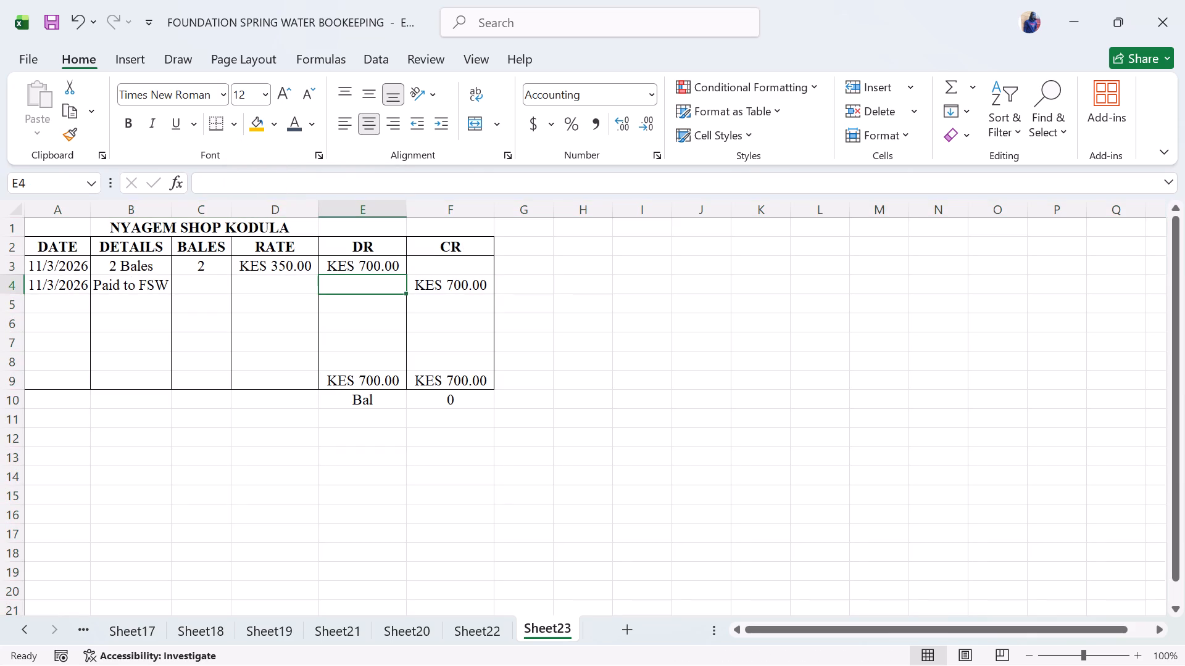
Make the DR and CR totals in cells E9:F9 bold.
left_click_drag(364, 387, 459, 387)
key("ctrl+b")
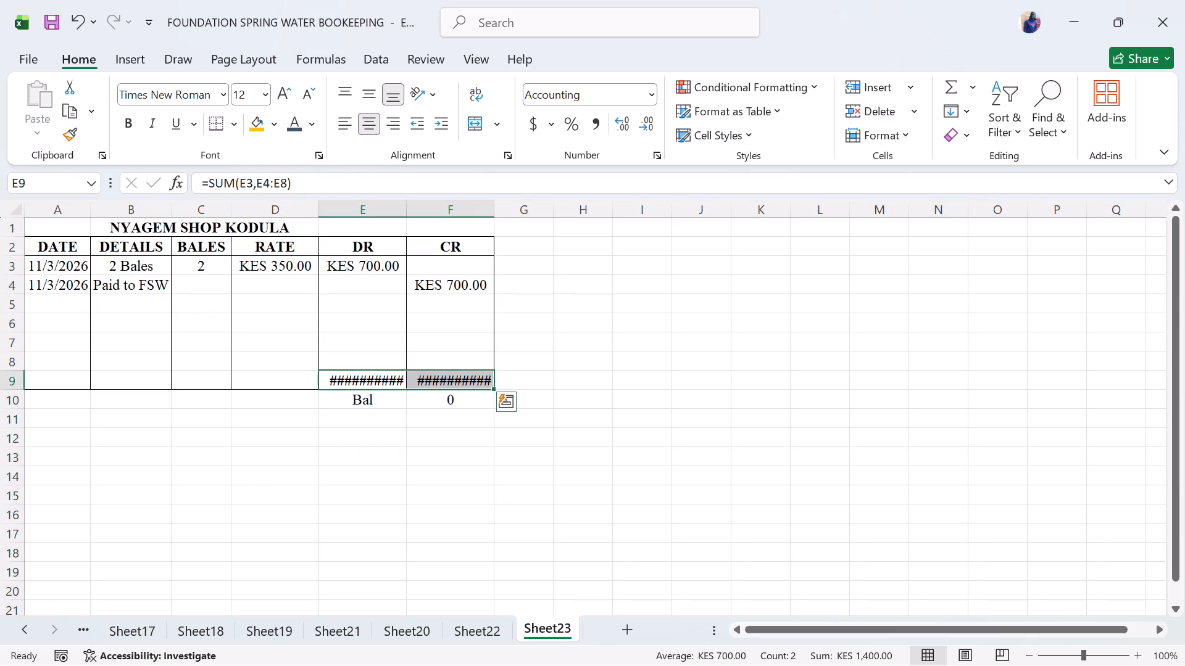
Autofit the widths of the DR and CR columns to their contents.
double_click(406, 207)
double_click(496, 210)
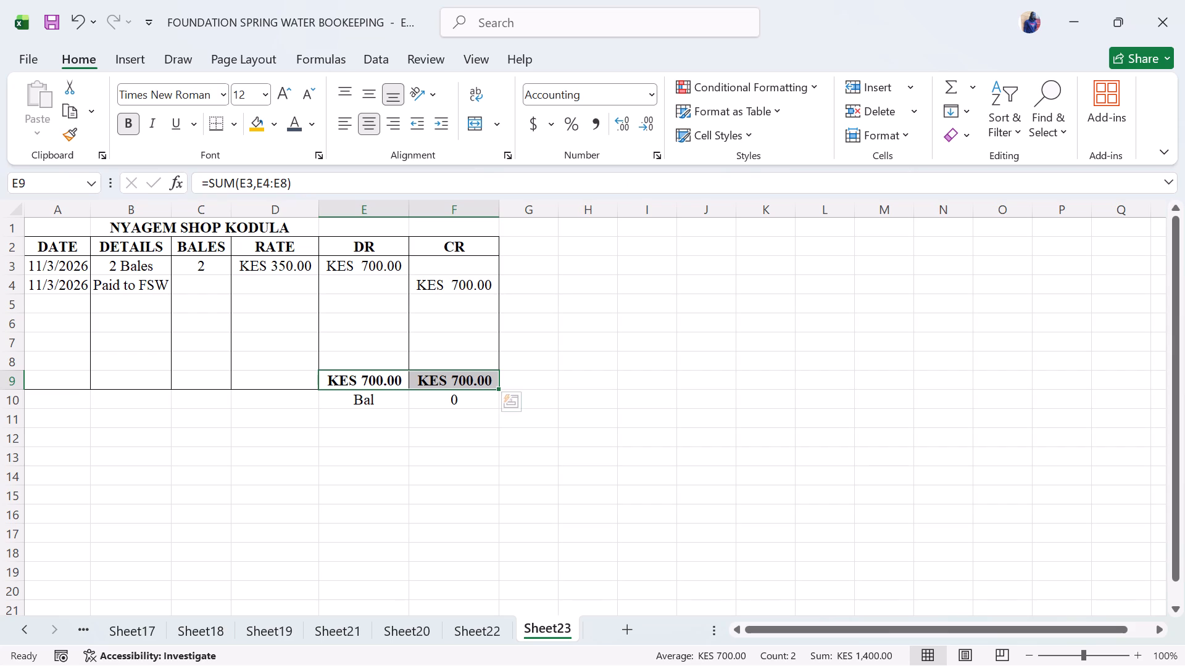
left_click(446, 372)
left_click(555, 347)
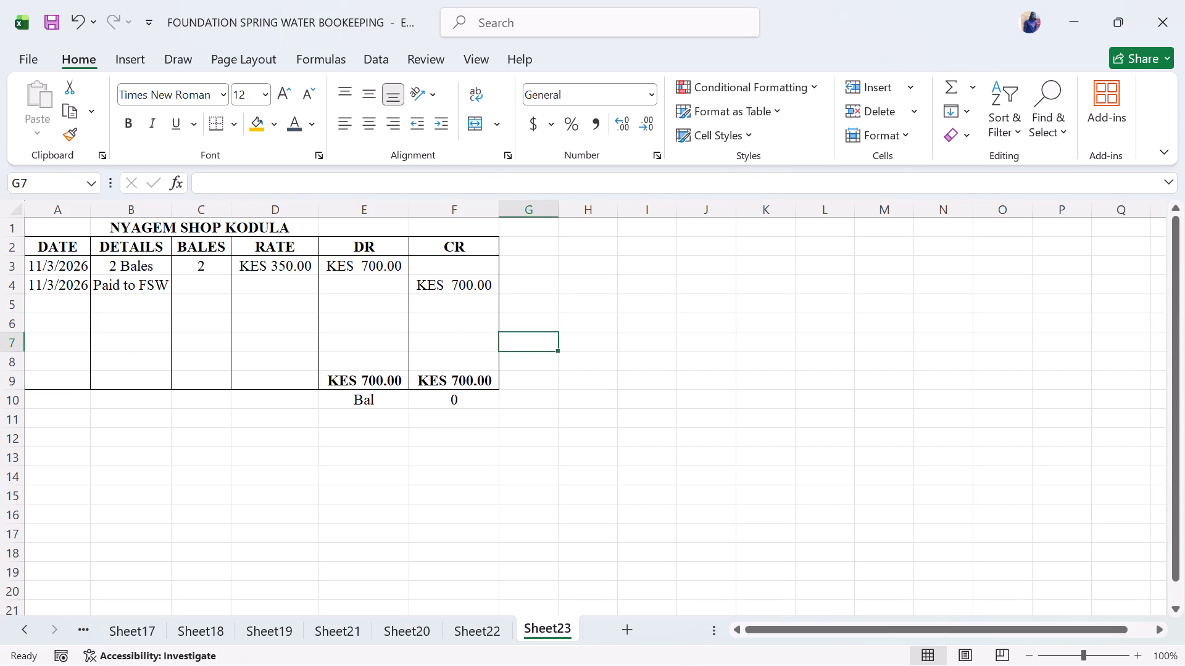
Apply All Borders to the DR and CR totals in cells E9:F9.
left_click_drag(362, 384, 468, 372)
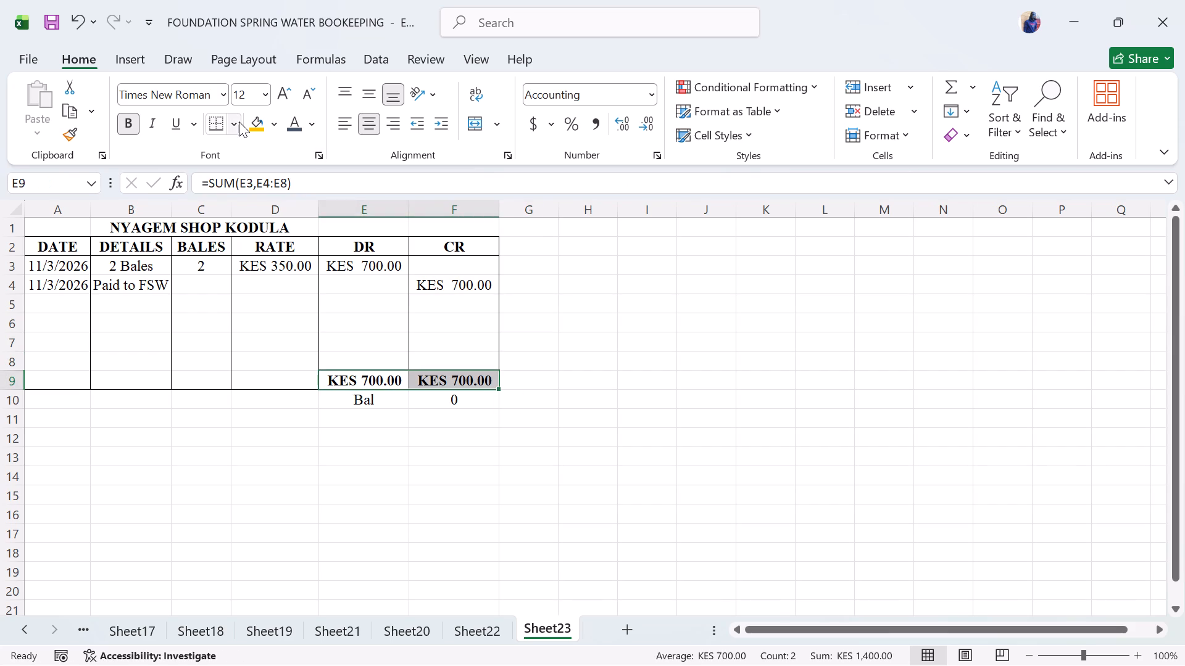
left_click(233, 125)
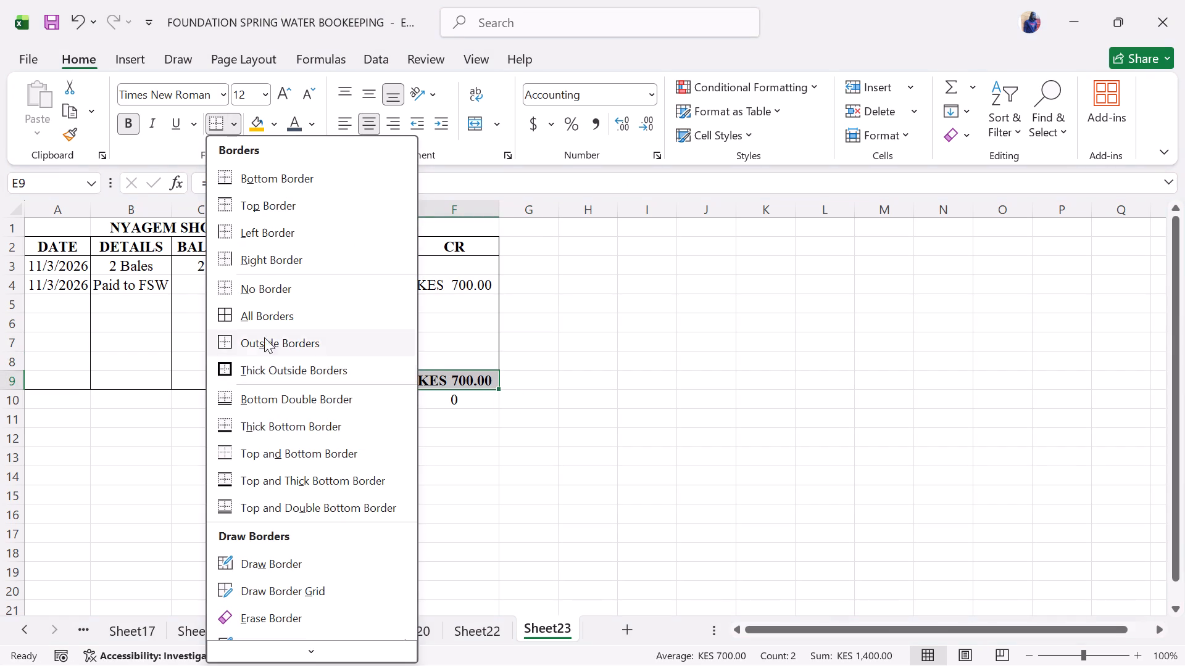
left_click(261, 319)
left_click(552, 372)
left_click(453, 376)
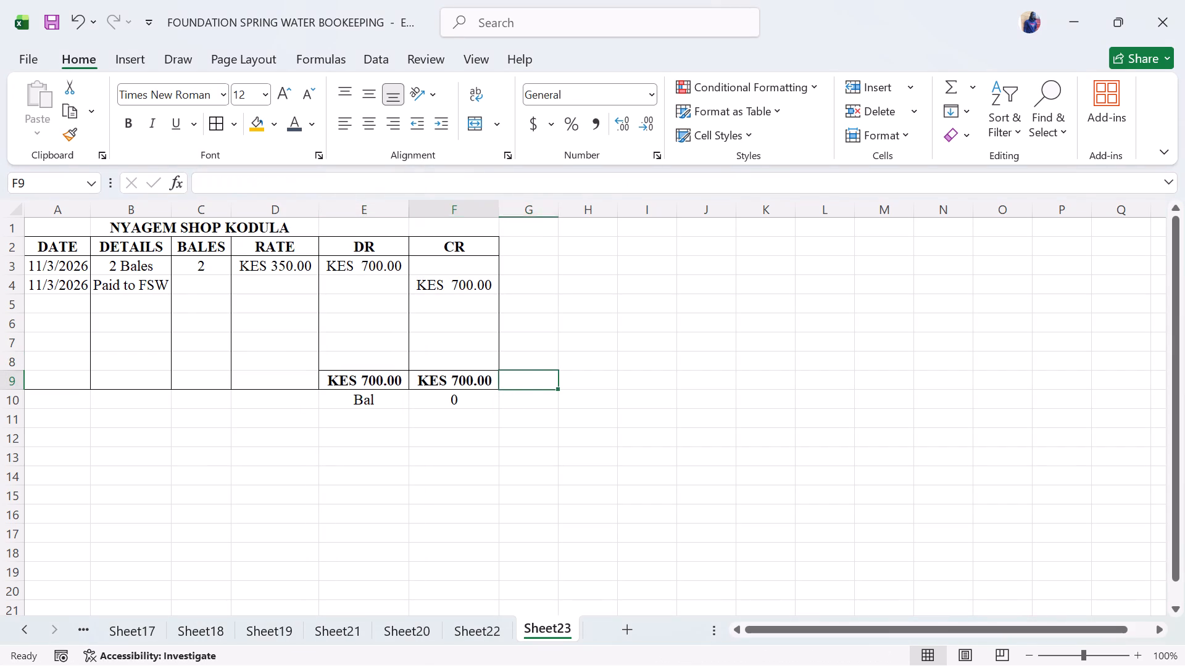
Make cells E10:F11, including the balance line, bold and apply all borders to them.
left_click_drag(364, 402, 480, 409)
key("ctrl+b")
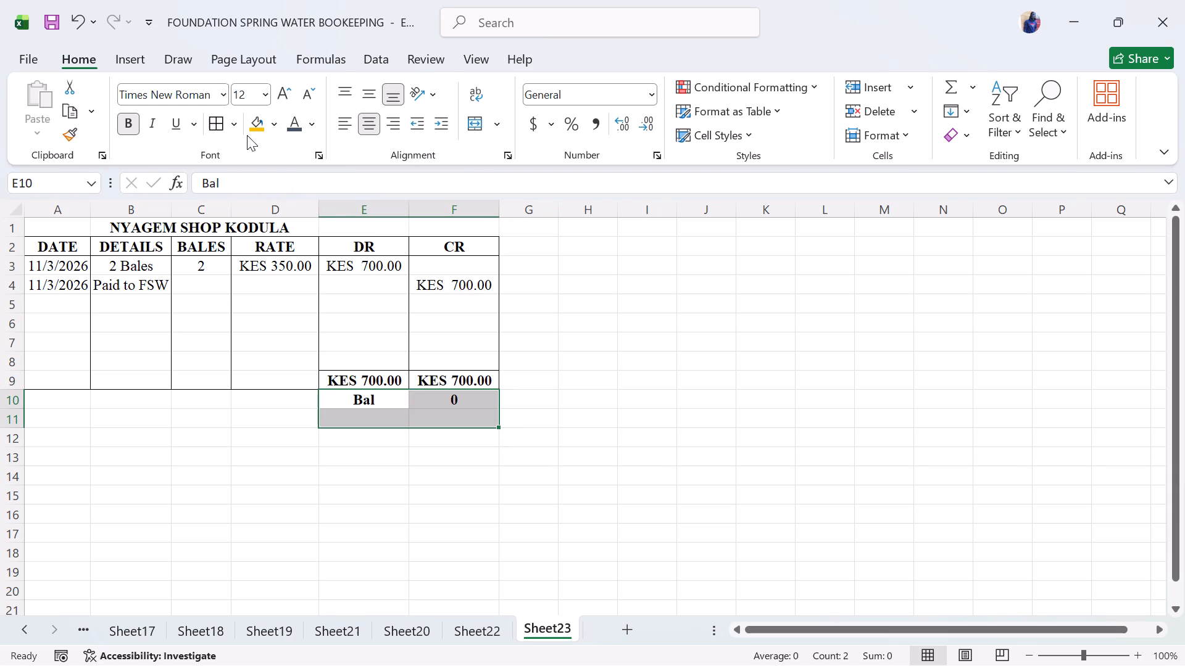
left_click(211, 122)
left_click(441, 288)
left_click(610, 307)
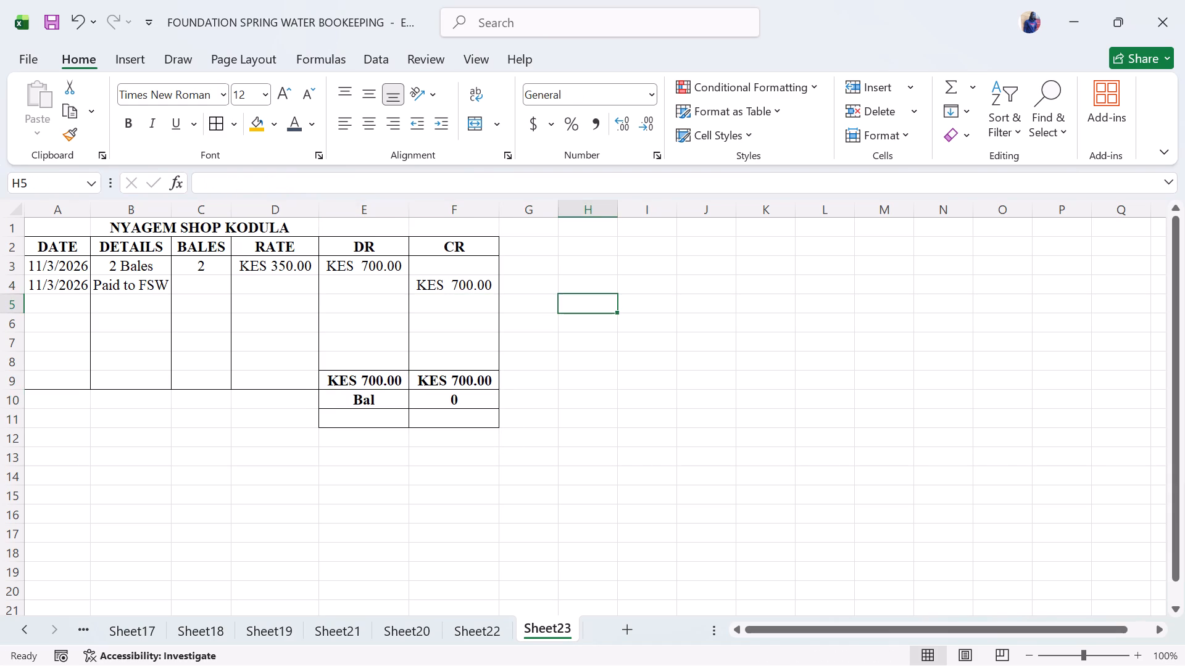
Remove the borders from the empty cells E11:F11 below the balance line.
left_click_drag(339, 420, 476, 423)
left_click(228, 116)
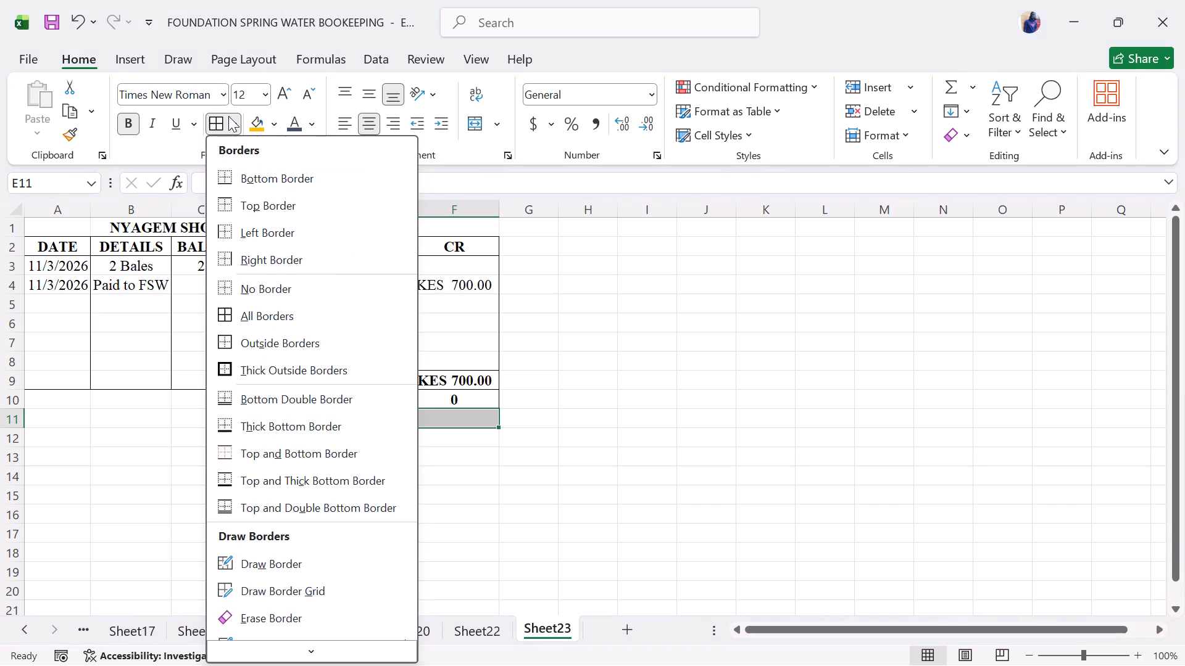
left_click(264, 285)
left_click(566, 333)
Apply All Borders to the balance line in cells E10:F10.
left_click_drag(355, 397, 380, 395)
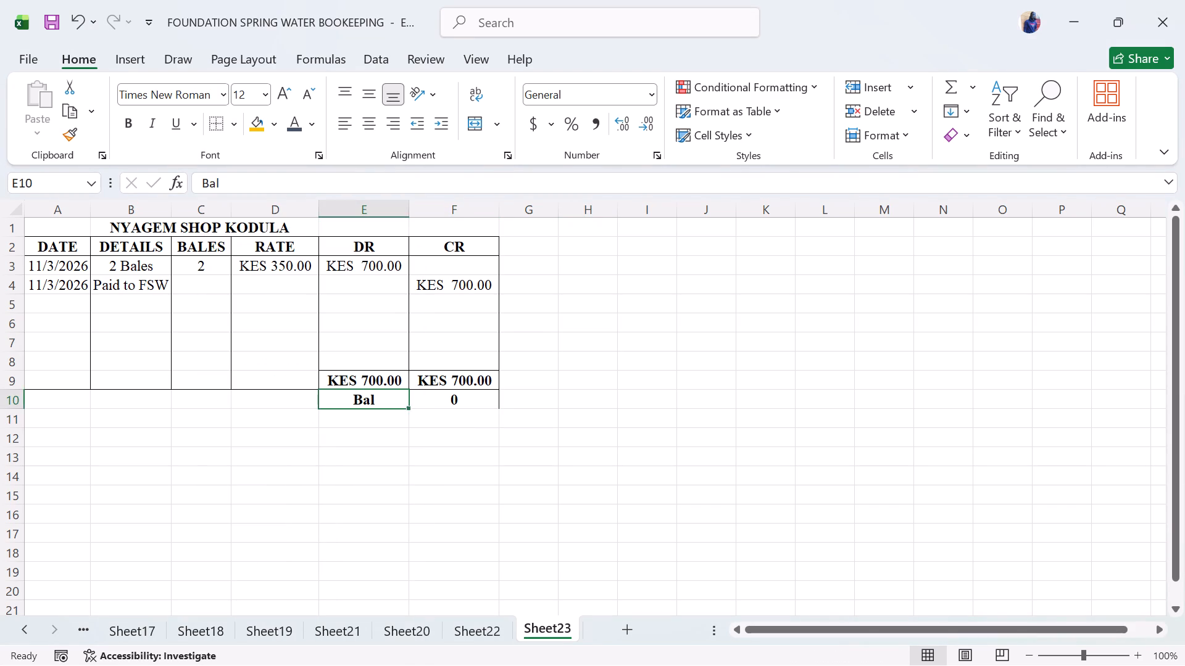
left_click_drag(380, 395, 458, 398)
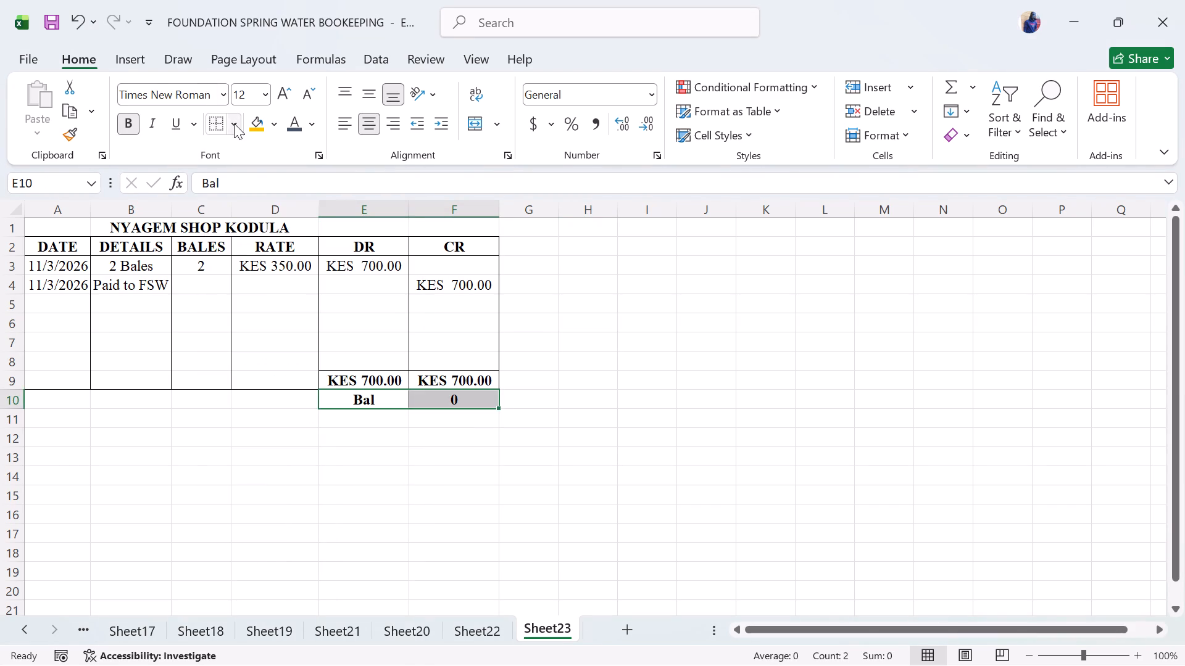
left_click(234, 123)
double_click(275, 314)
left_click(600, 376)
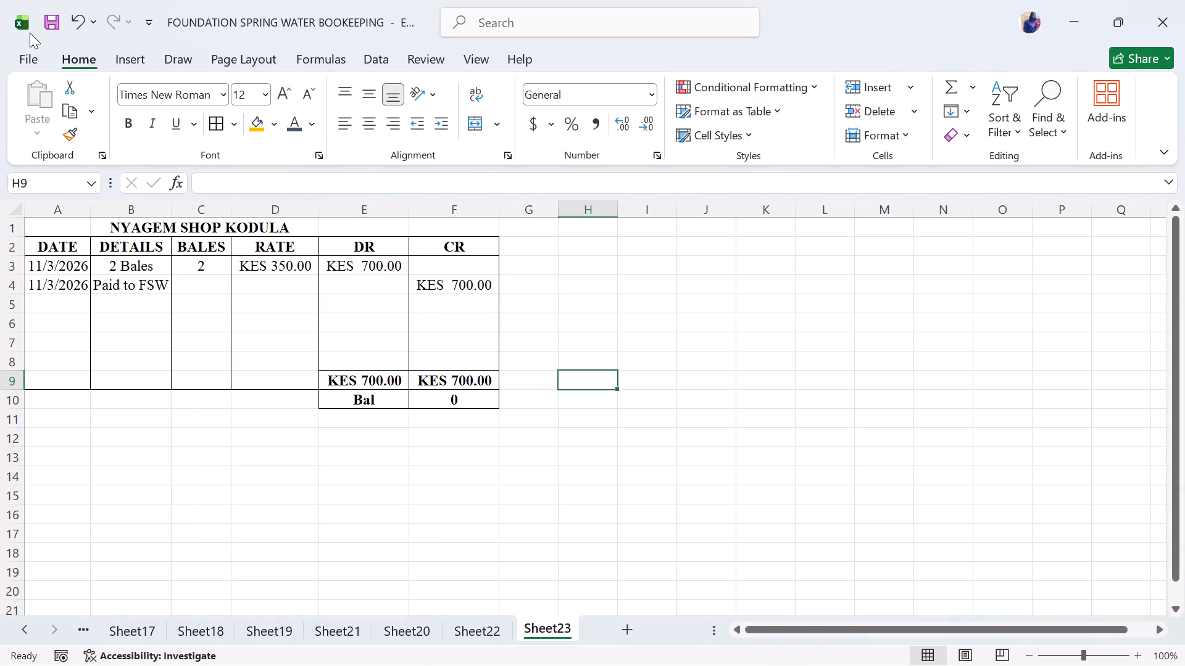
Save the workbook.
left_click(51, 31)
Link the NYAGEM SHOP KODULA balance in cell C23 of Sheet1 to its ledger balance with the formula =Sheet23!F10.
triple_click(28, 634)
triple_click(28, 634)
triple_click(28, 634)
triple_click(28, 634)
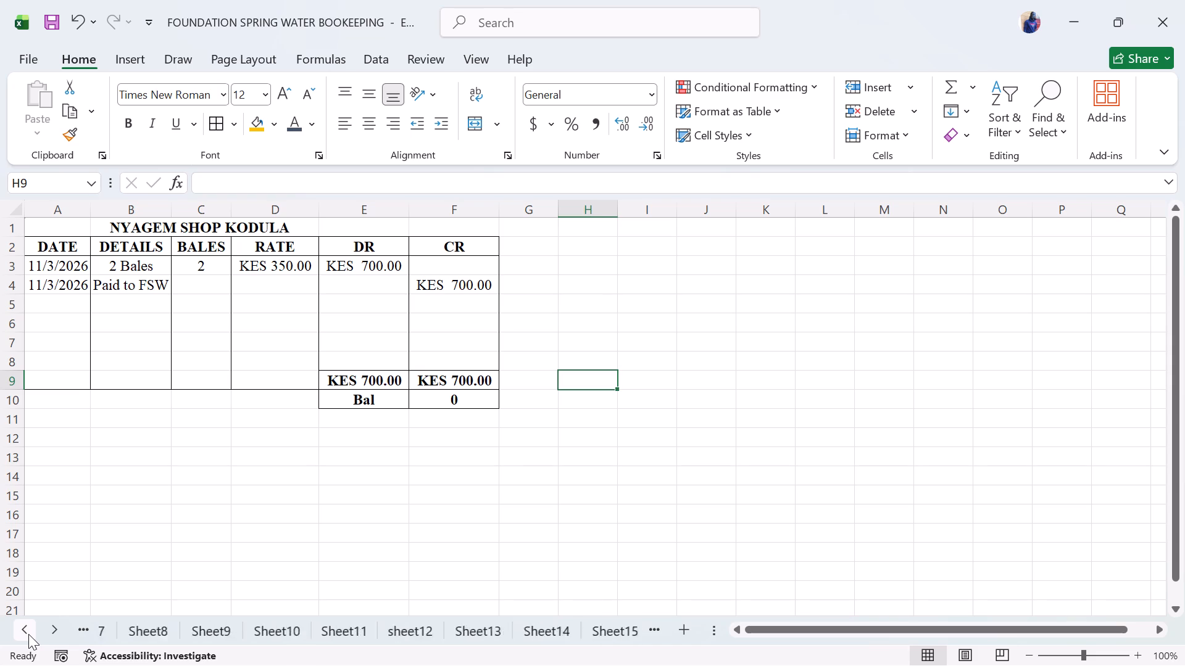
triple_click(28, 634)
triple_click(28, 634)
double_click(28, 634)
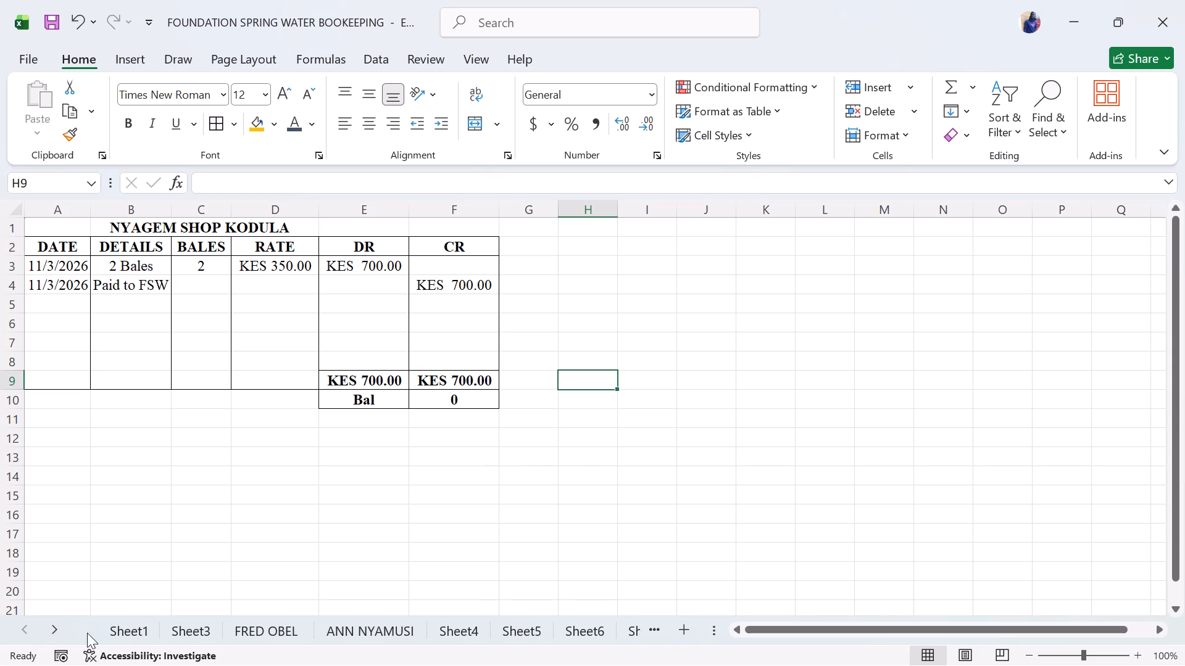
left_click(106, 625)
left_click(195, 456)
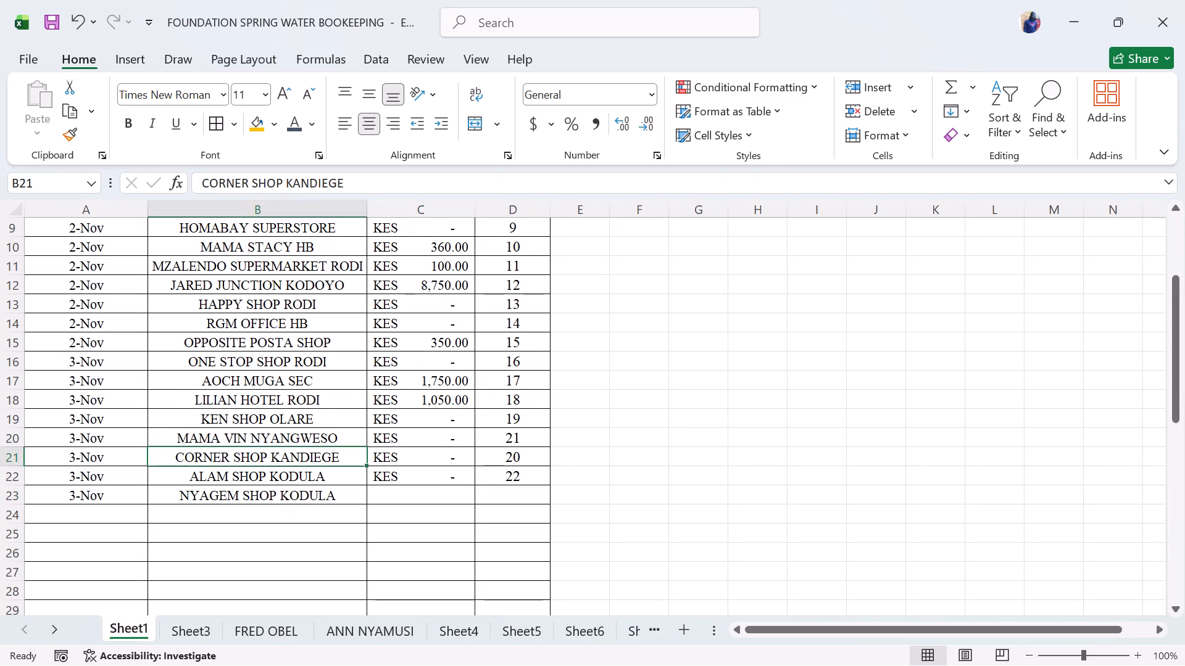
scroll(301, 480, "down", 1)
left_click(395, 471)
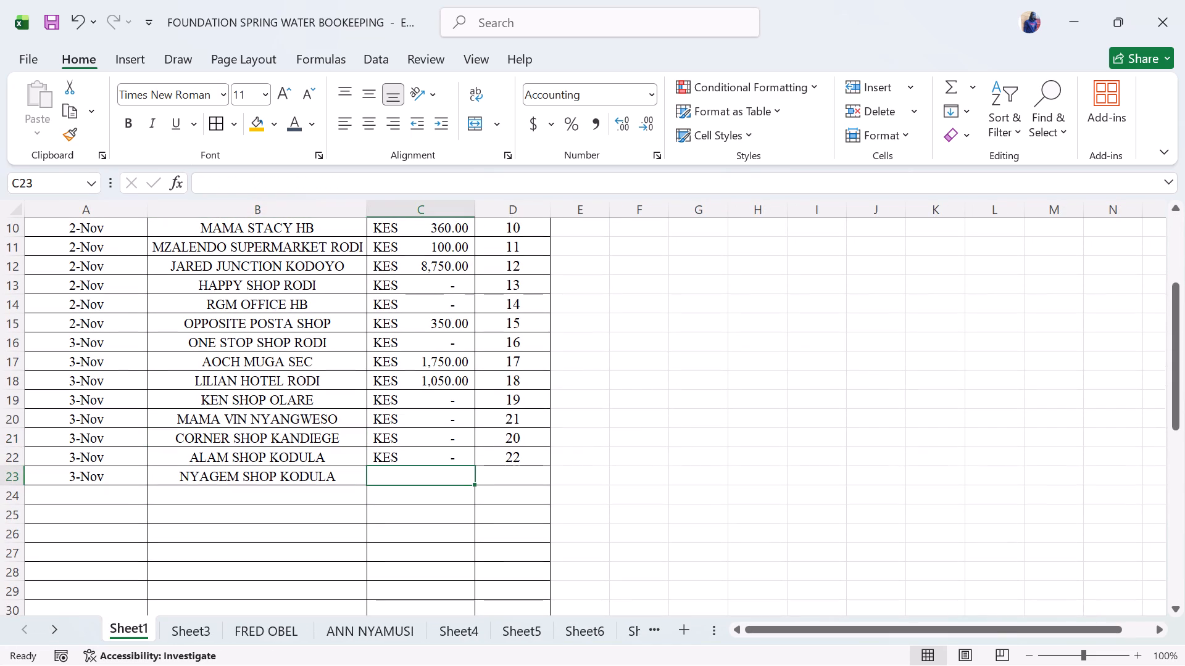
key("equal")
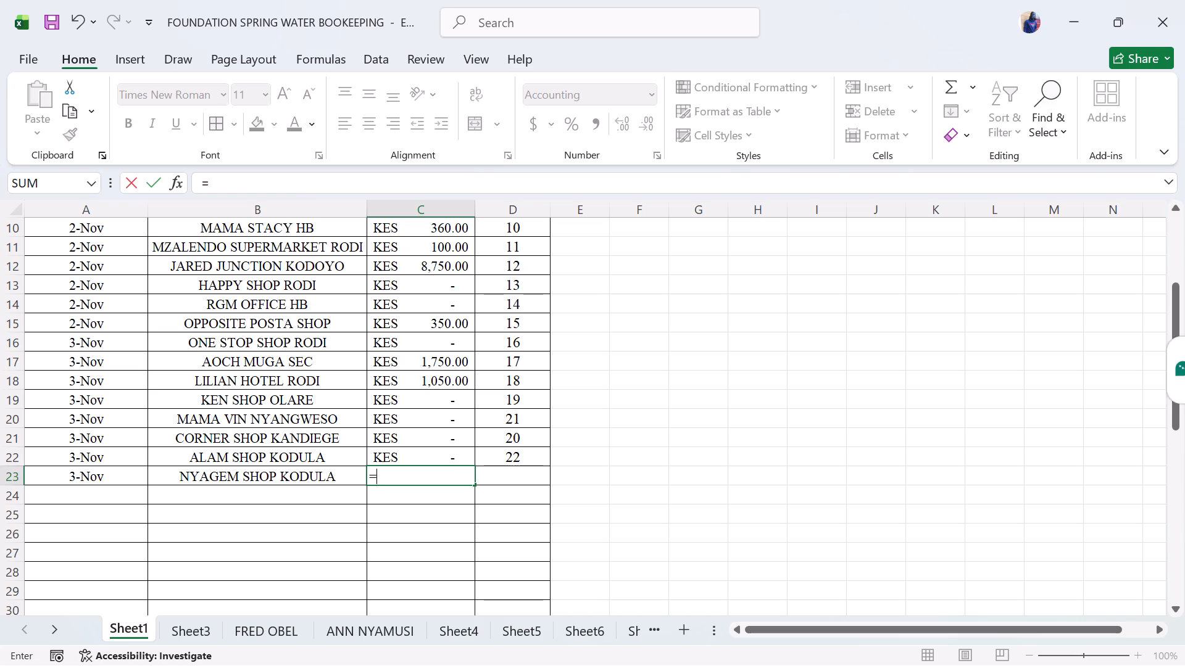
triple_click(62, 623)
double_click(62, 623)
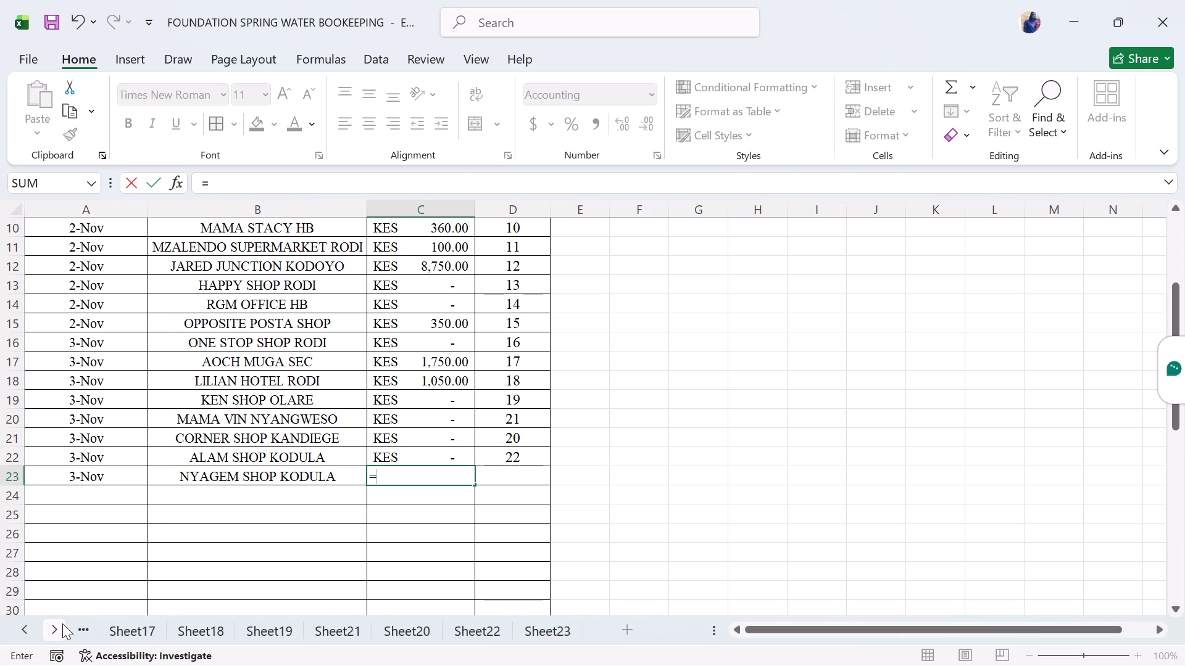
left_click(549, 625)
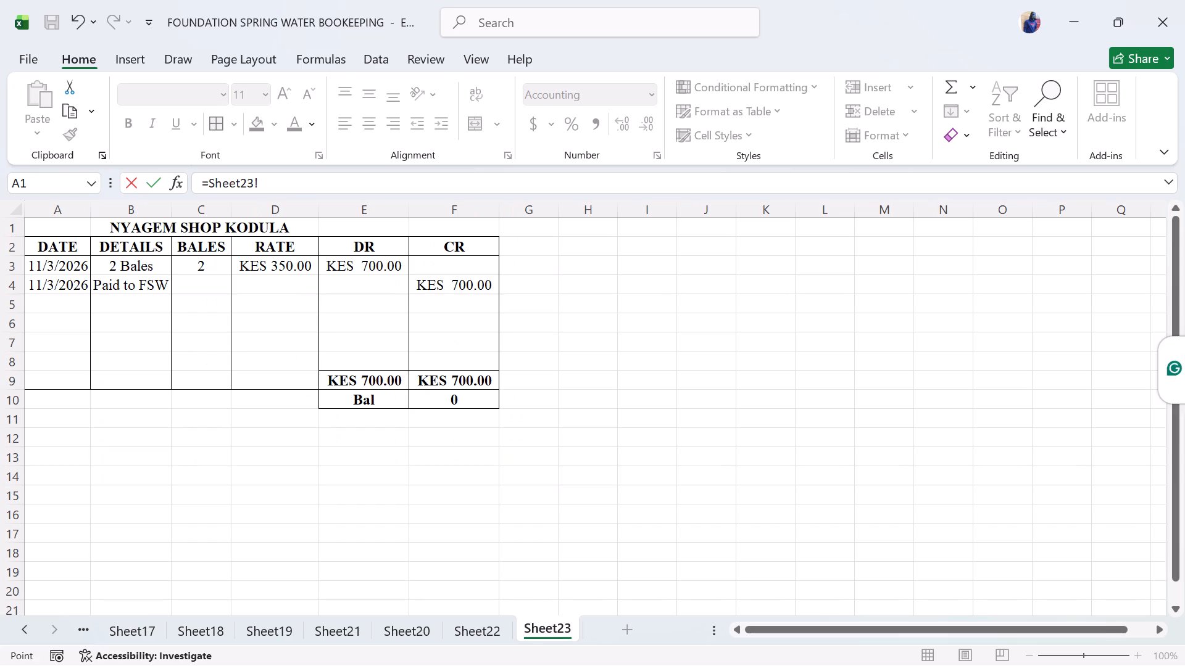
left_click(454, 404)
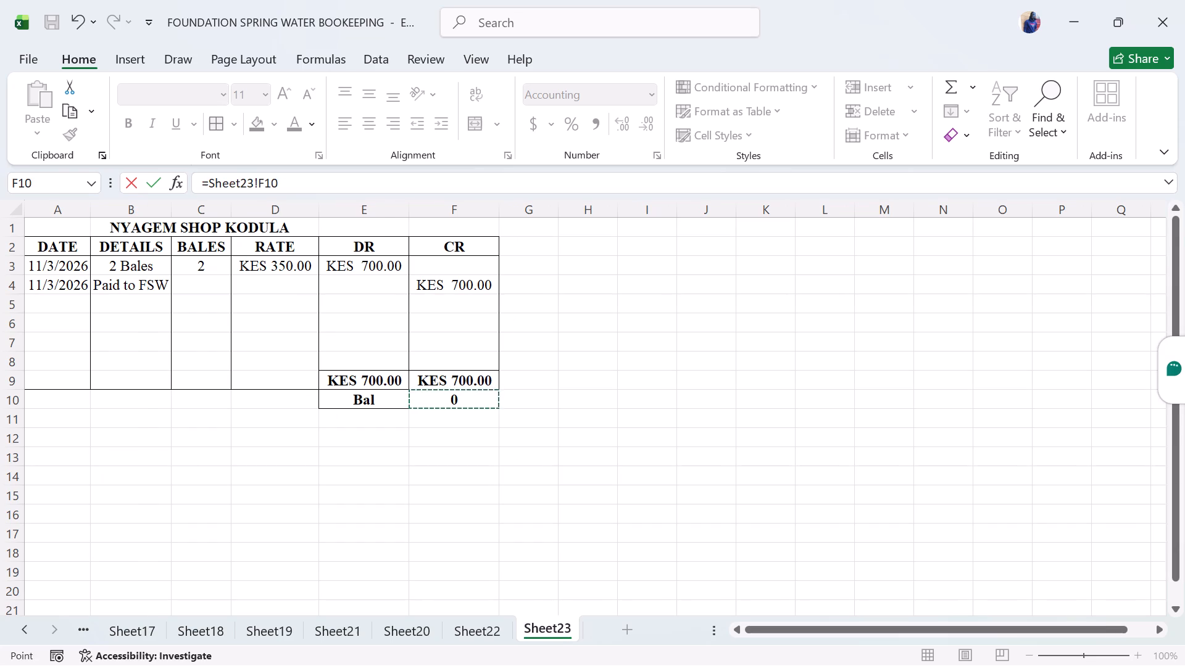
key("Return")
Enter 23 as the sheet number for NYAGEM SHOP KODULA in cell D23.
left_click(496, 479)
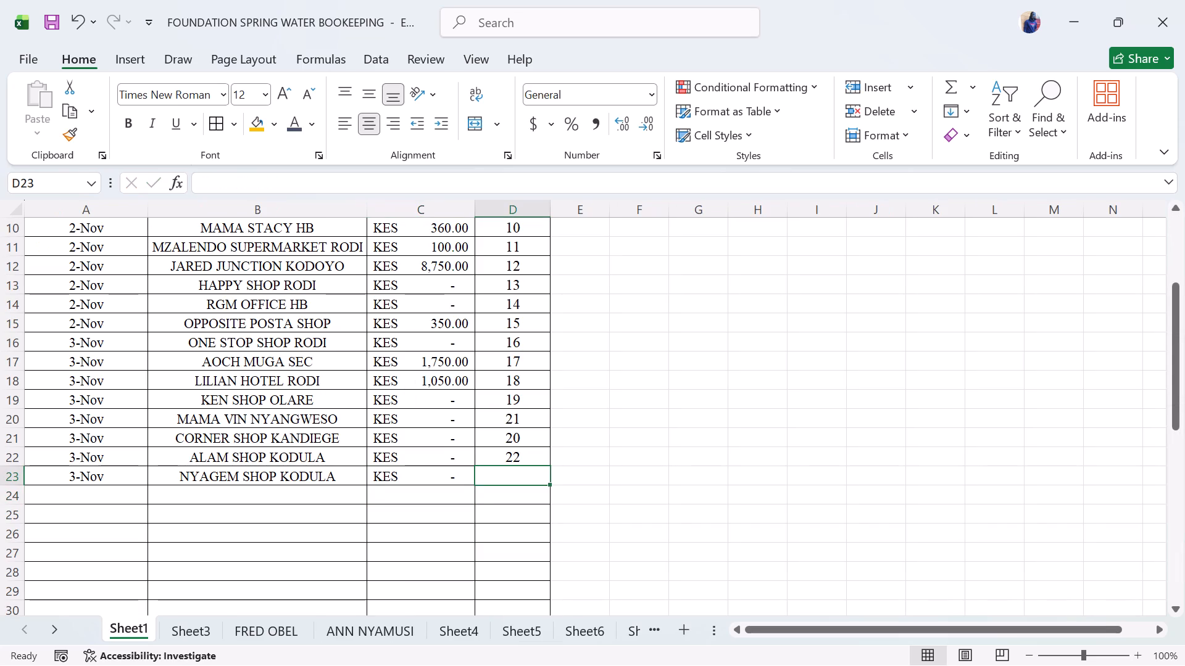
type("23")
left_click(733, 414)
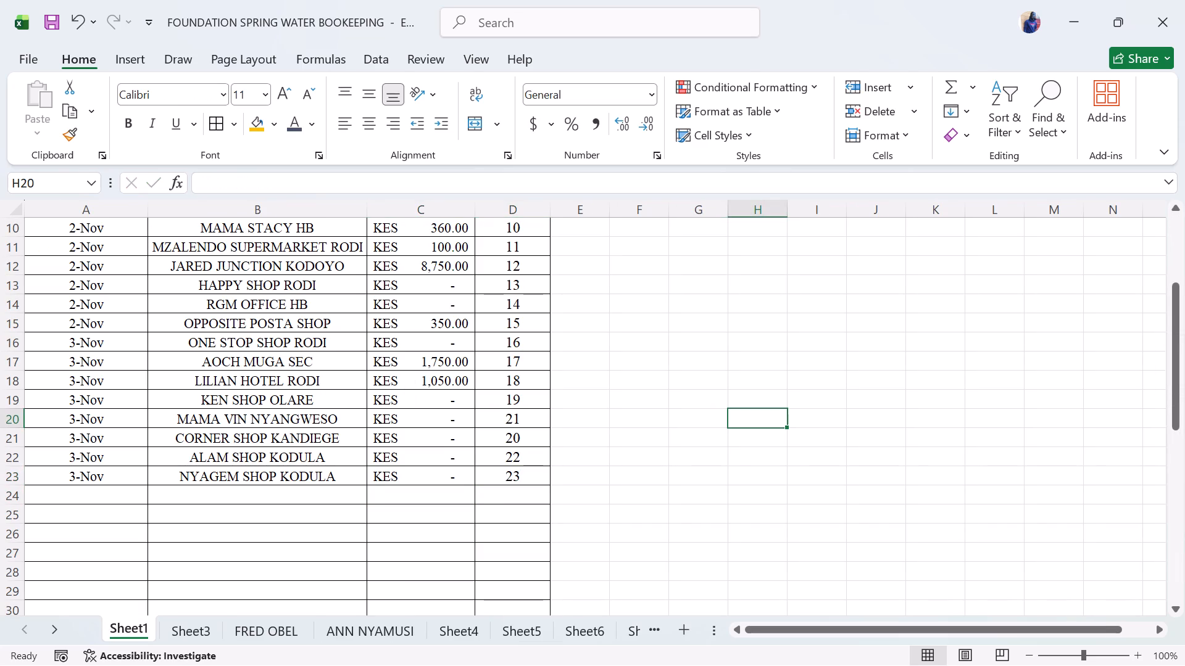
Look through the debtors' ledger from its heading down to the empty rows, checking customers, balances and sheet numbers.
left_click_drag(1175, 372, 1184, 451)
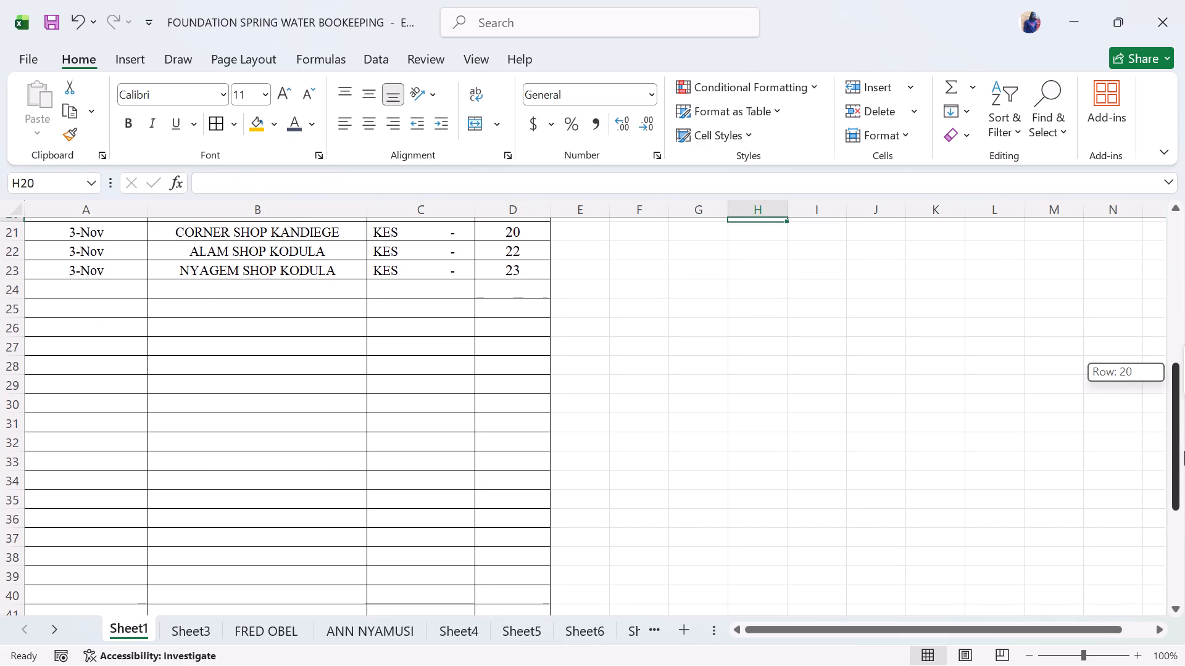
left_click_drag(1184, 451, 1160, 284)
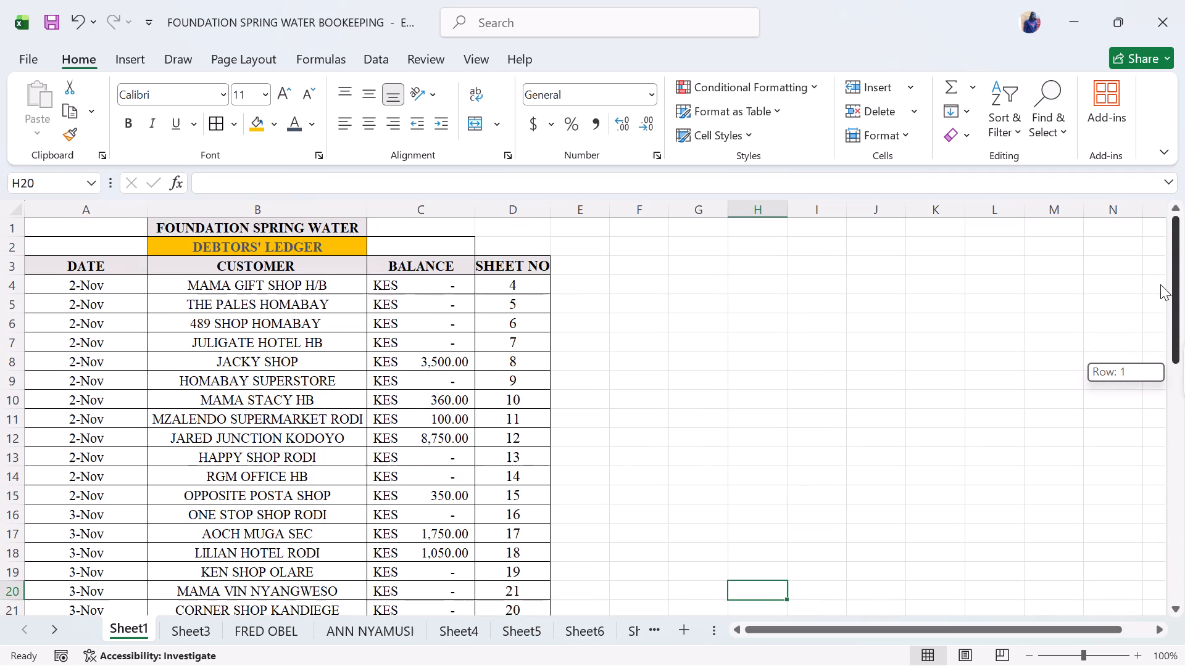
left_click_drag(1160, 284, 1155, 319)
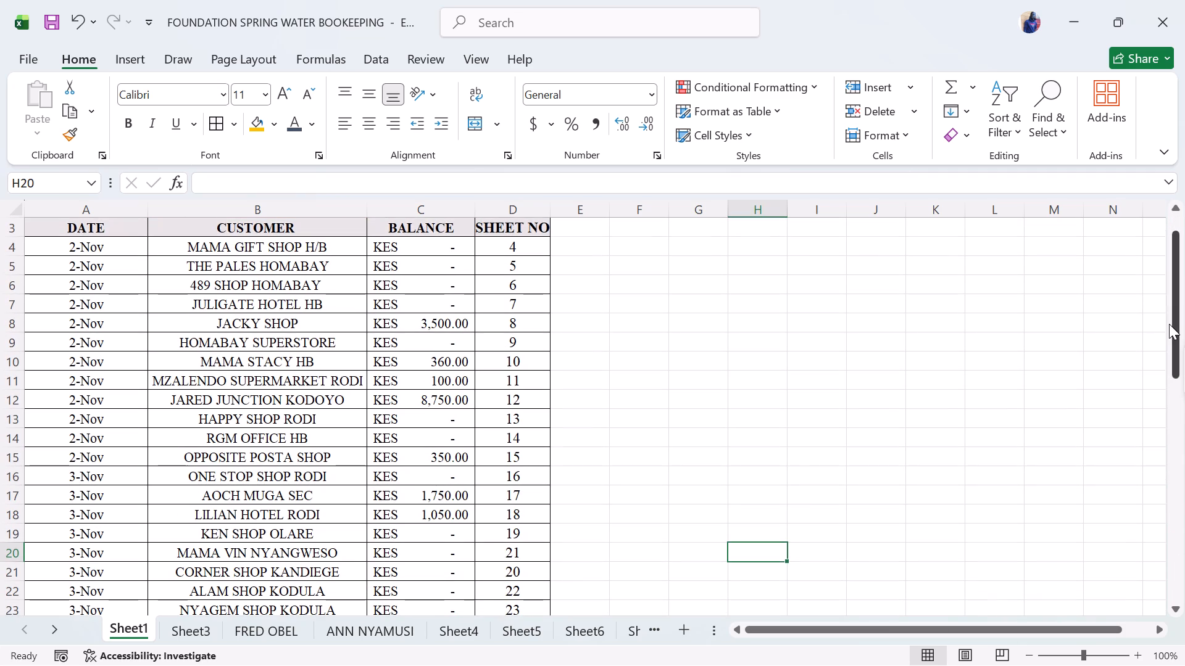
left_click_drag(1178, 320, 1184, 341)
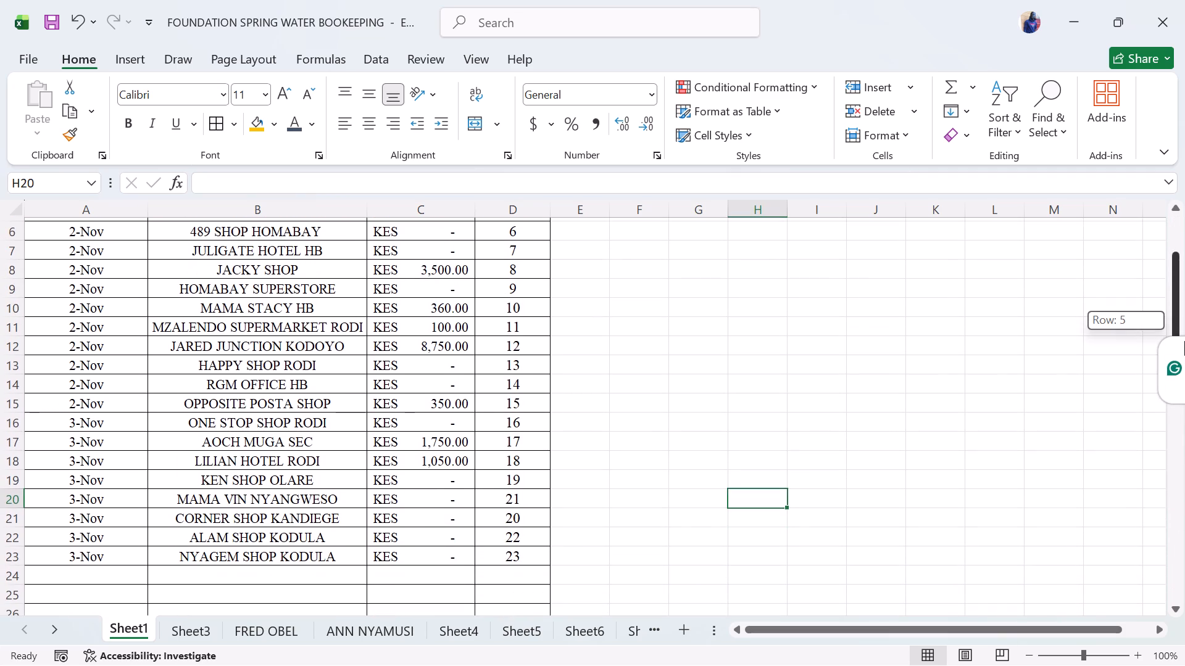
left_click_drag(1184, 341, 1184, 390)
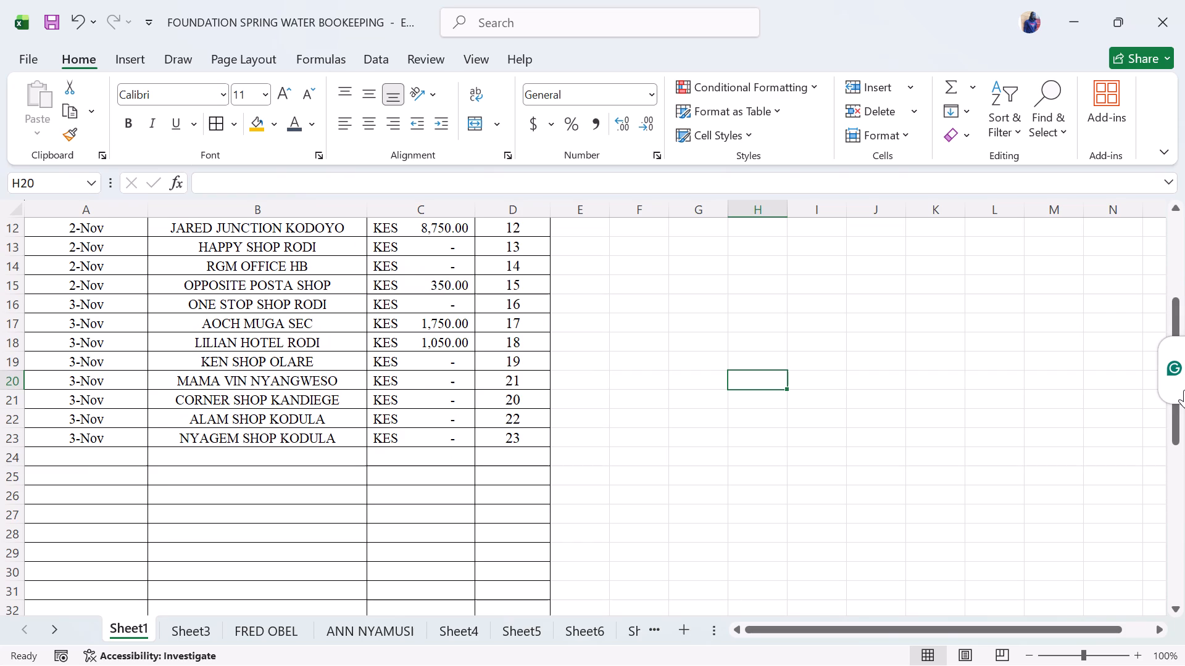
scroll(618, 423, "down", 1)
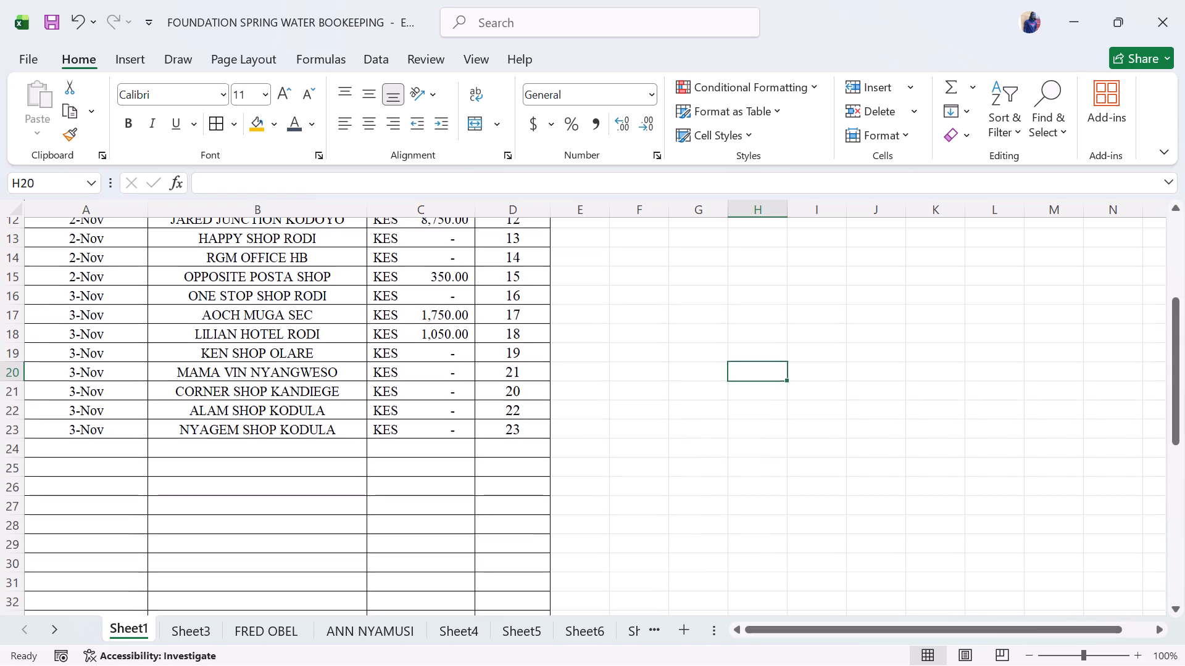
scroll(618, 423, "down", 1)
scroll(381, 485, "down", 1)
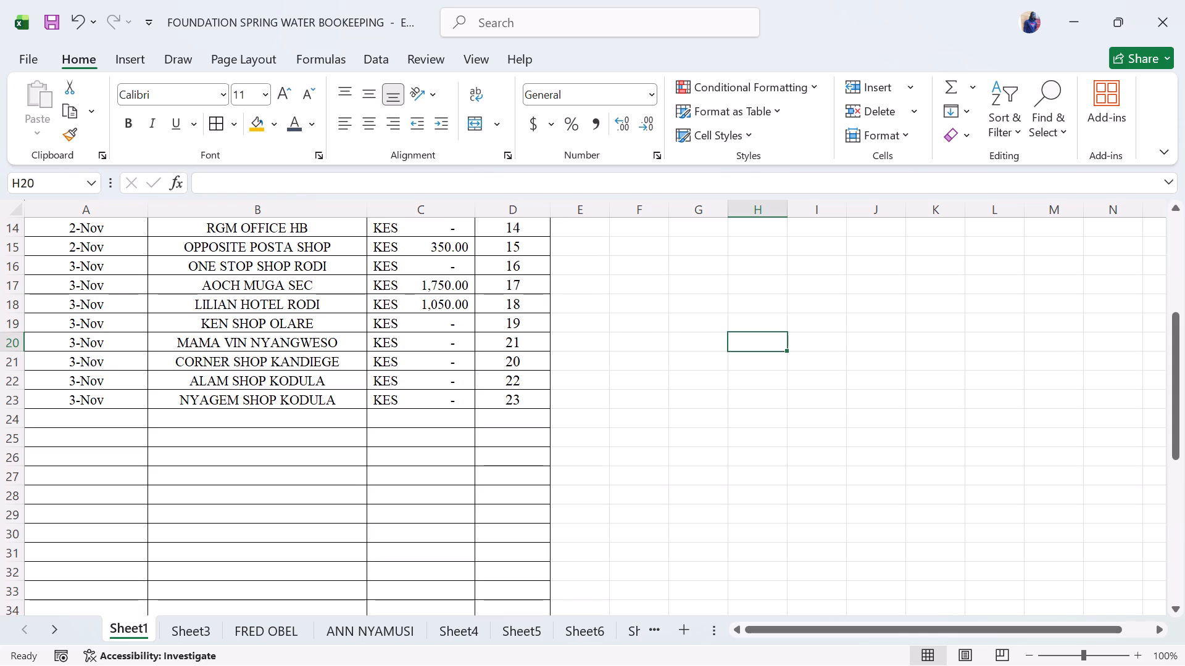
Enter the date 3-NOV in cell A24 to start the next customer row of the debtors' ledger.
left_click(88, 412)
type("3 nov")
key("space")
key("BackSpace")
key("BackSpace")
key("BackSpace")
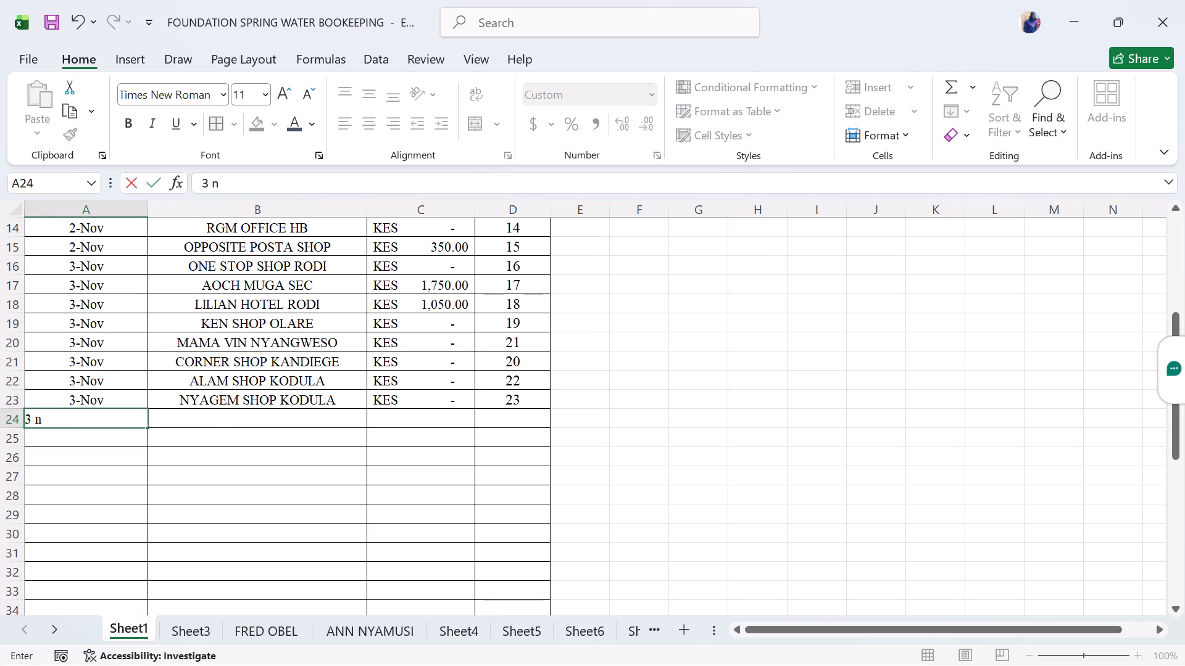
key("BackSpace")
key("BackSpace")
key("minus")
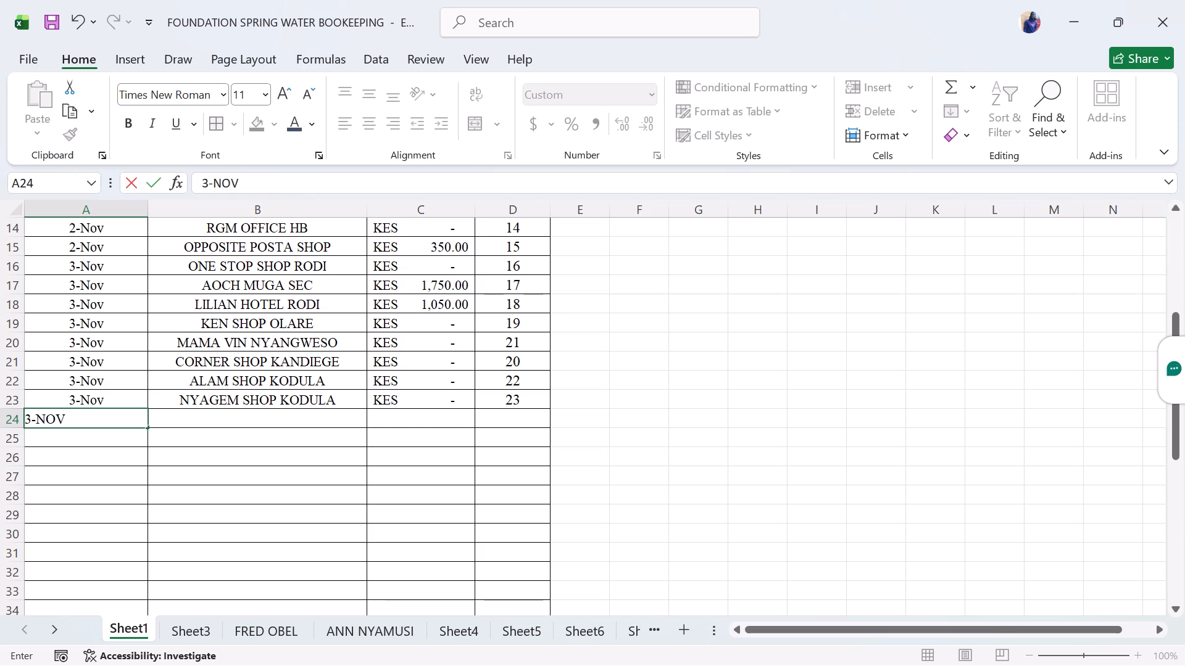
left_click(191, 425)
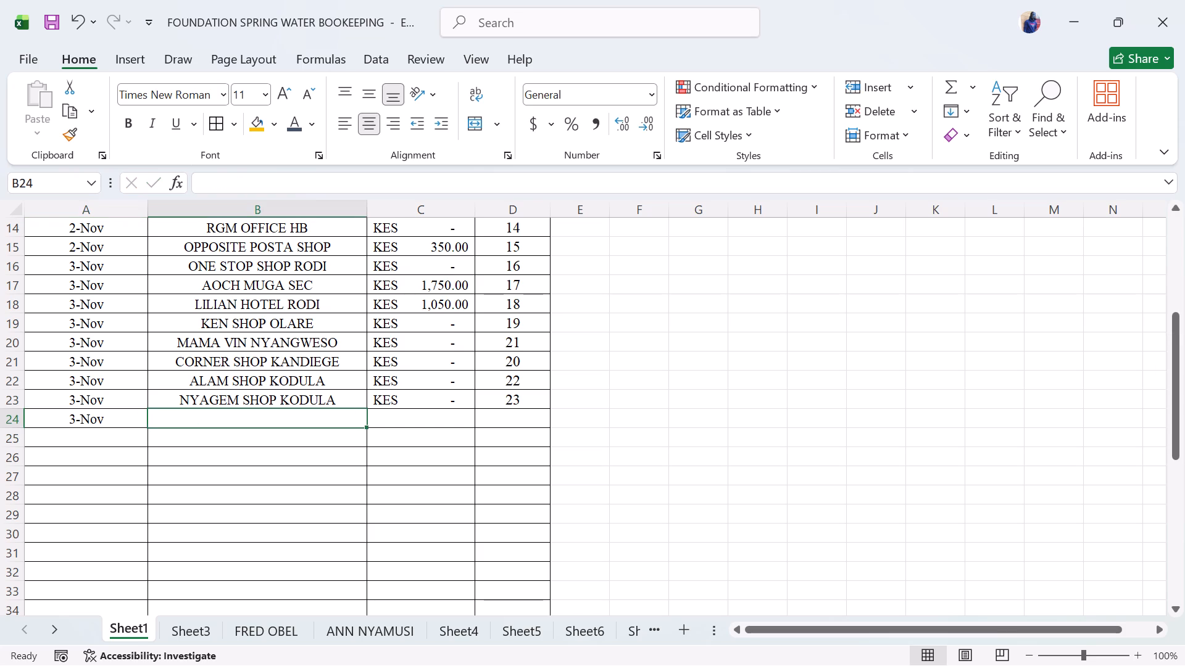
Enter NYAPOLO SHOP PALA as the customer name in cell B24 of the debtors' ledger.
left_click(208, 419)
type("NYAPOLO SHOP PALA")
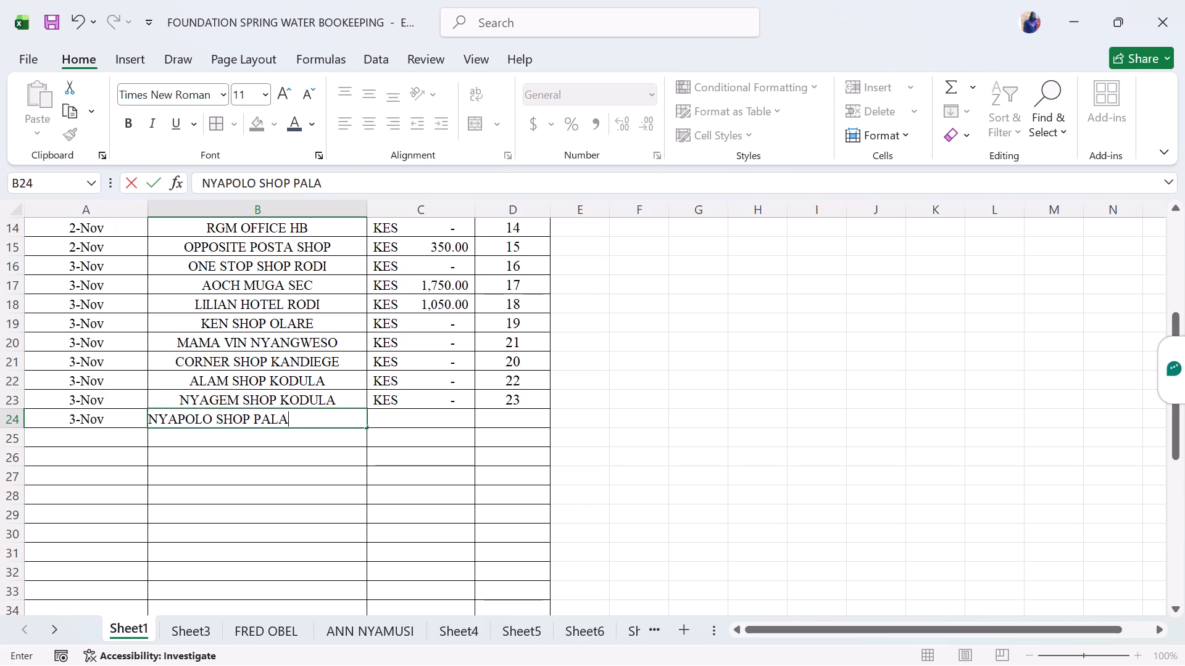
left_click(399, 413)
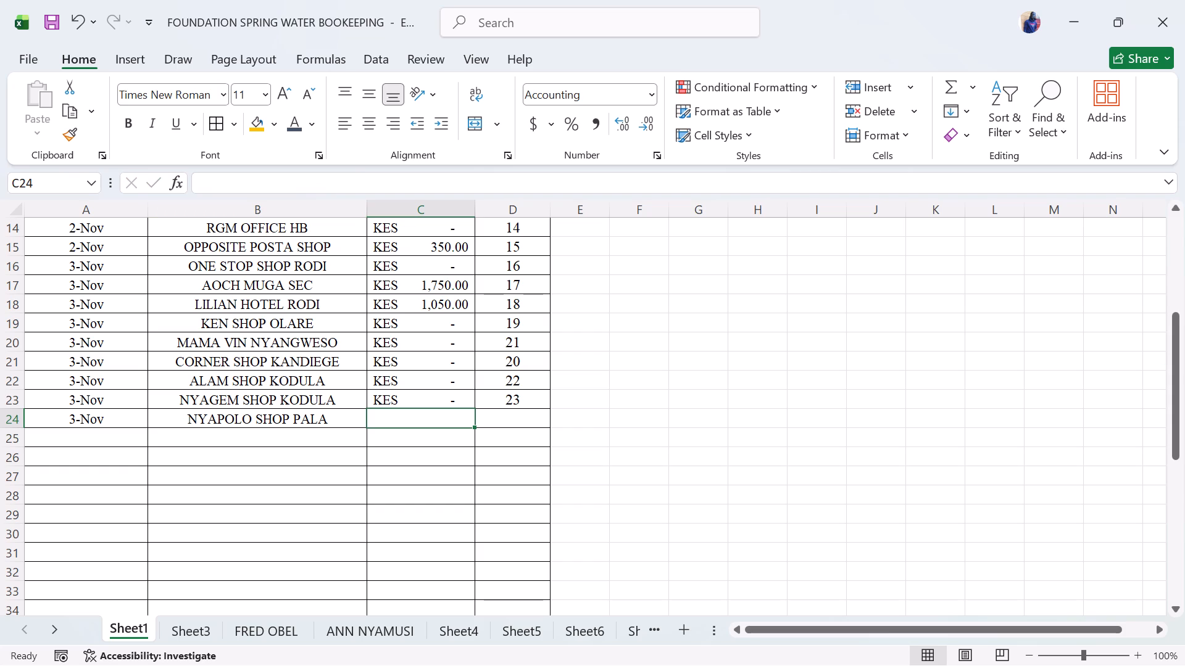
Add a new blank worksheet after Sheet23 for the NYAPOLO SHOP PALA ledger.
scroll(239, 463, "down", 4)
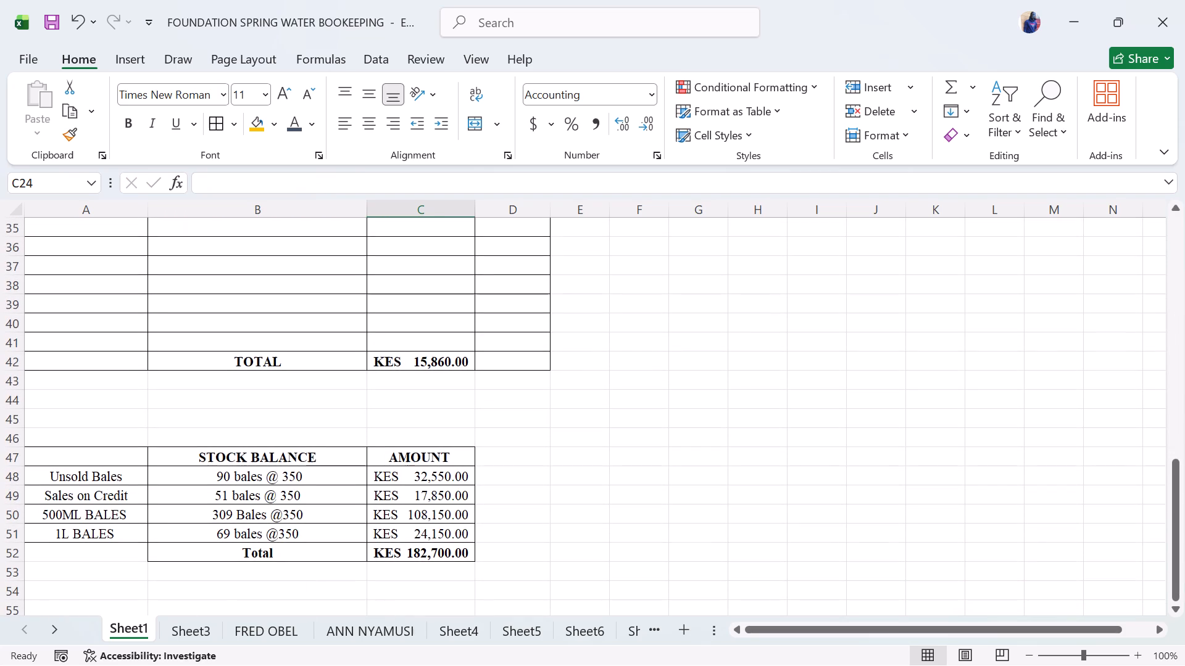
triple_click(59, 627)
double_click(59, 627)
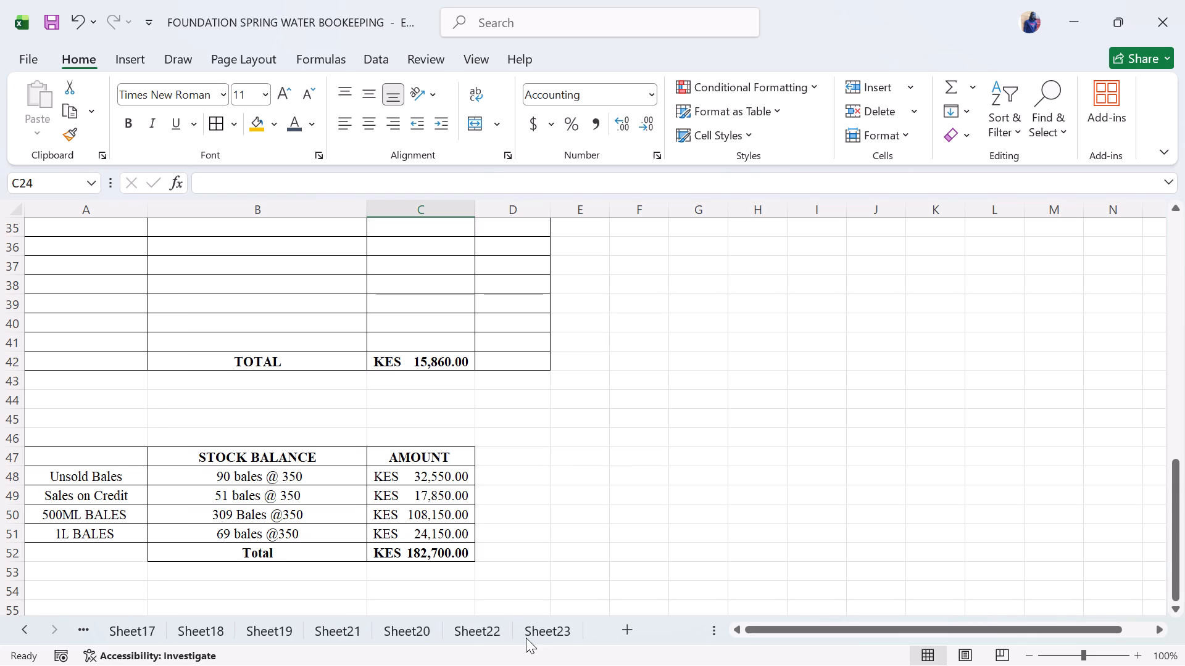
left_click(533, 638)
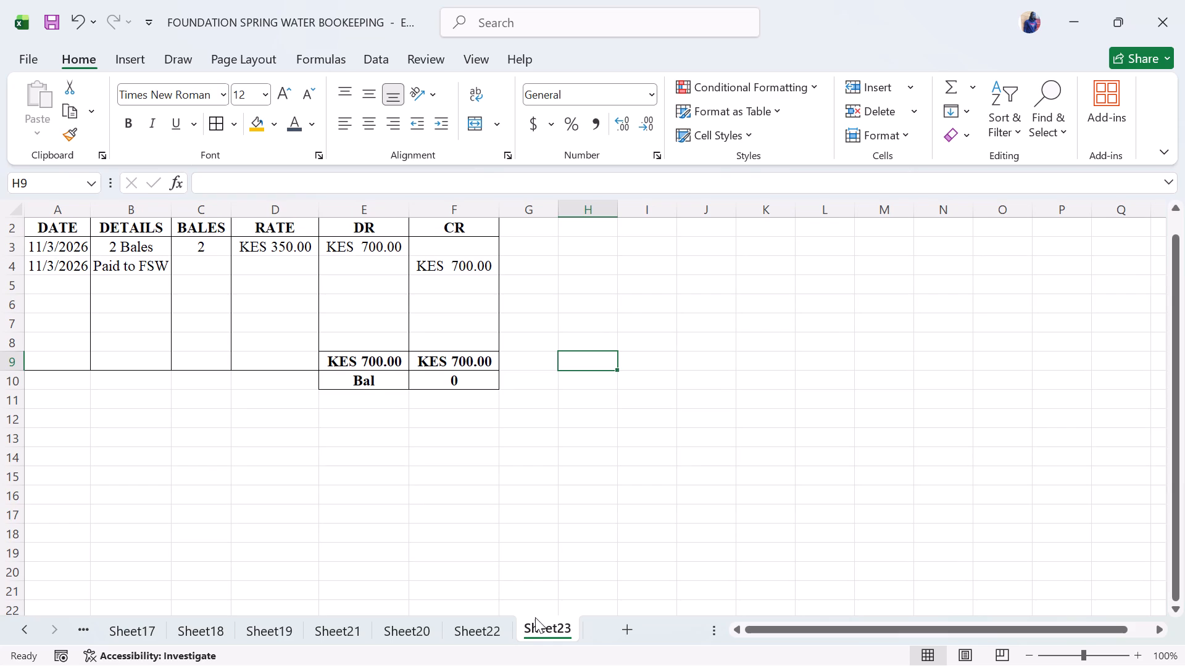
left_click(623, 631)
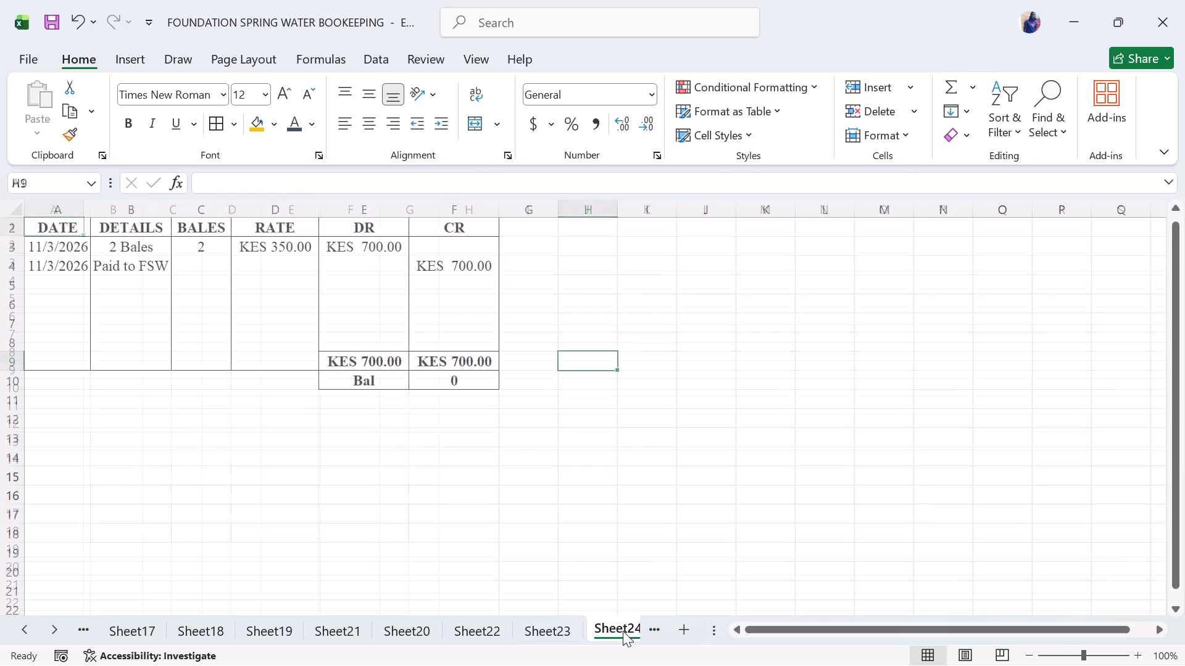
scroll(562, 453, "up", 1)
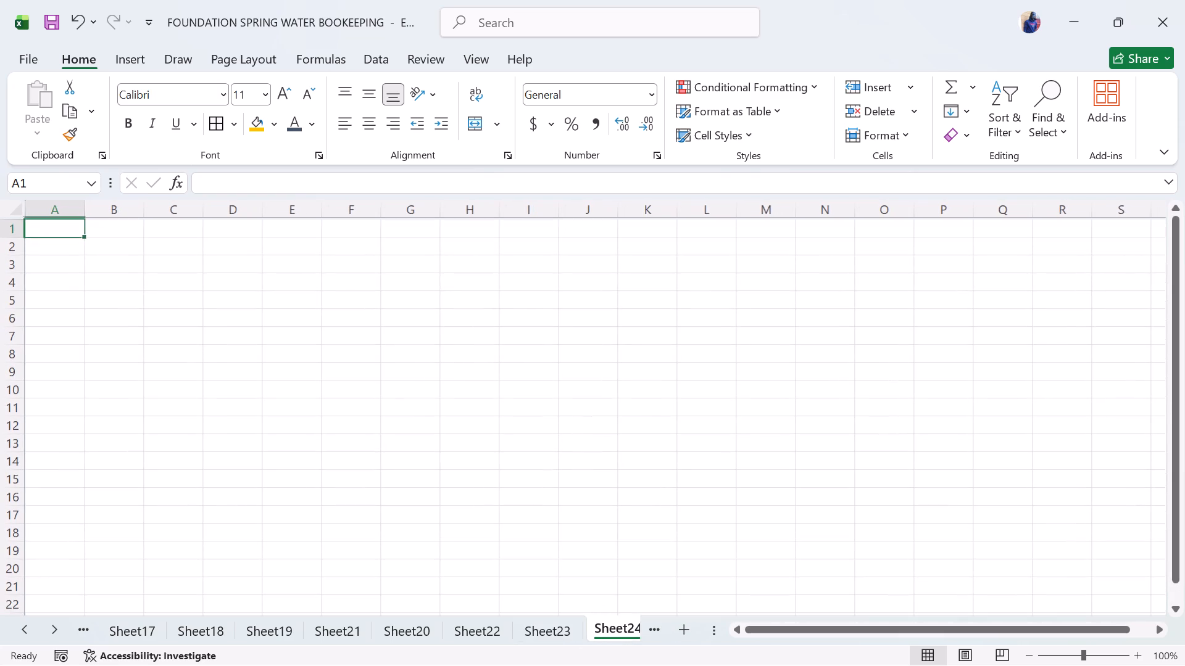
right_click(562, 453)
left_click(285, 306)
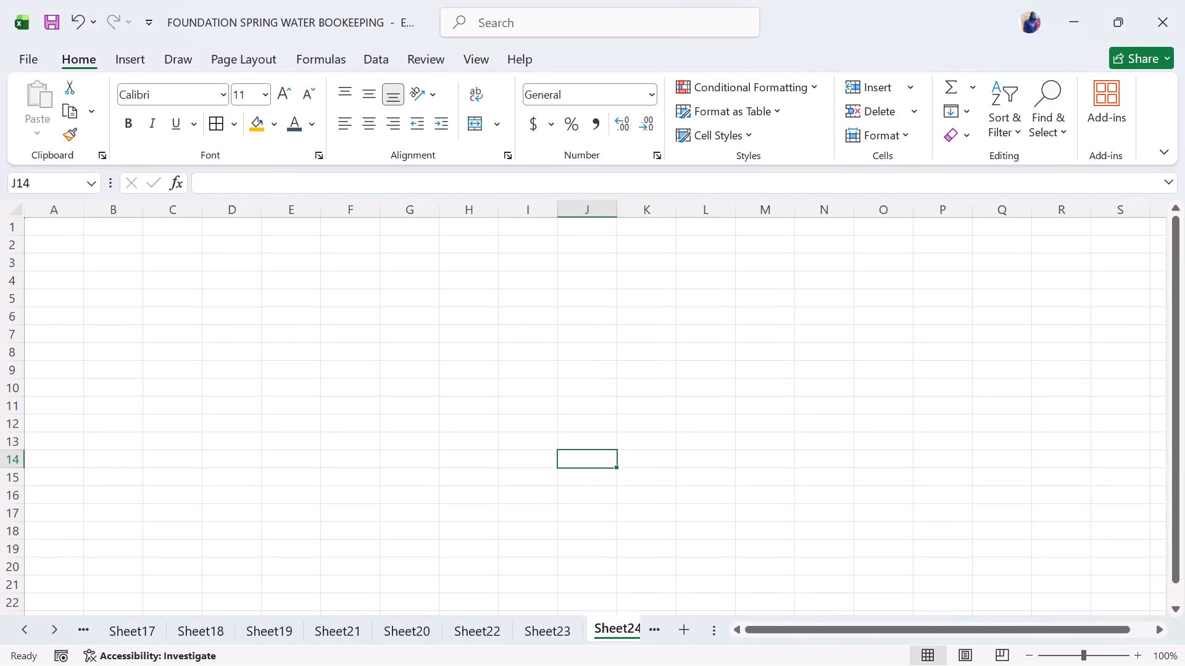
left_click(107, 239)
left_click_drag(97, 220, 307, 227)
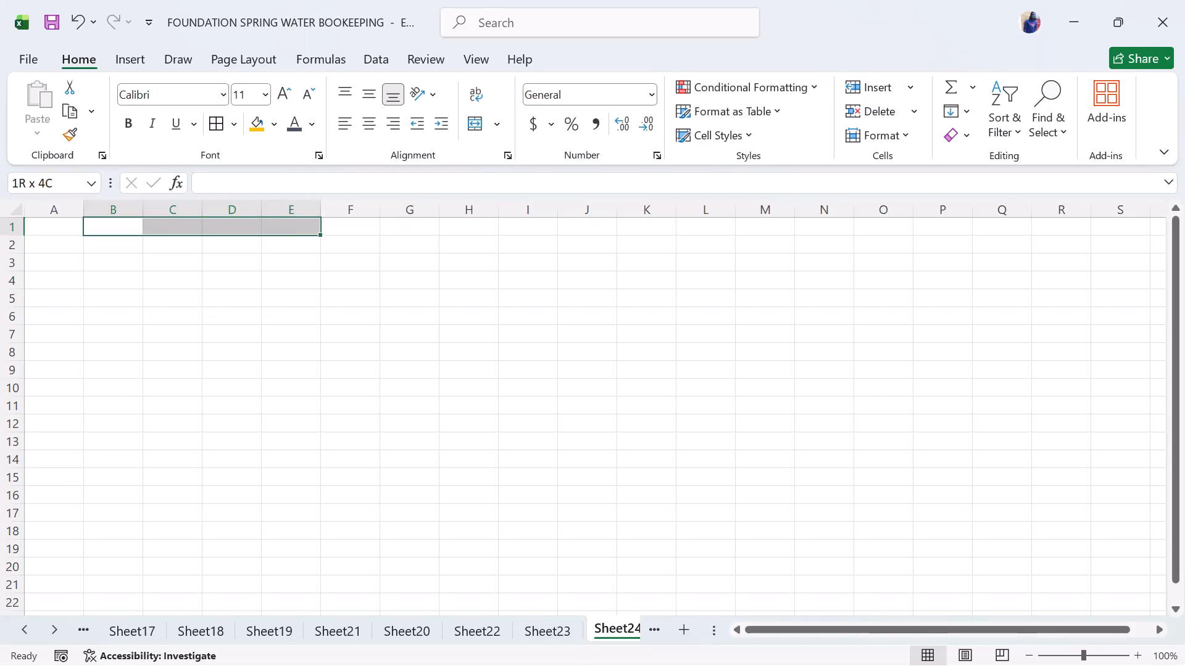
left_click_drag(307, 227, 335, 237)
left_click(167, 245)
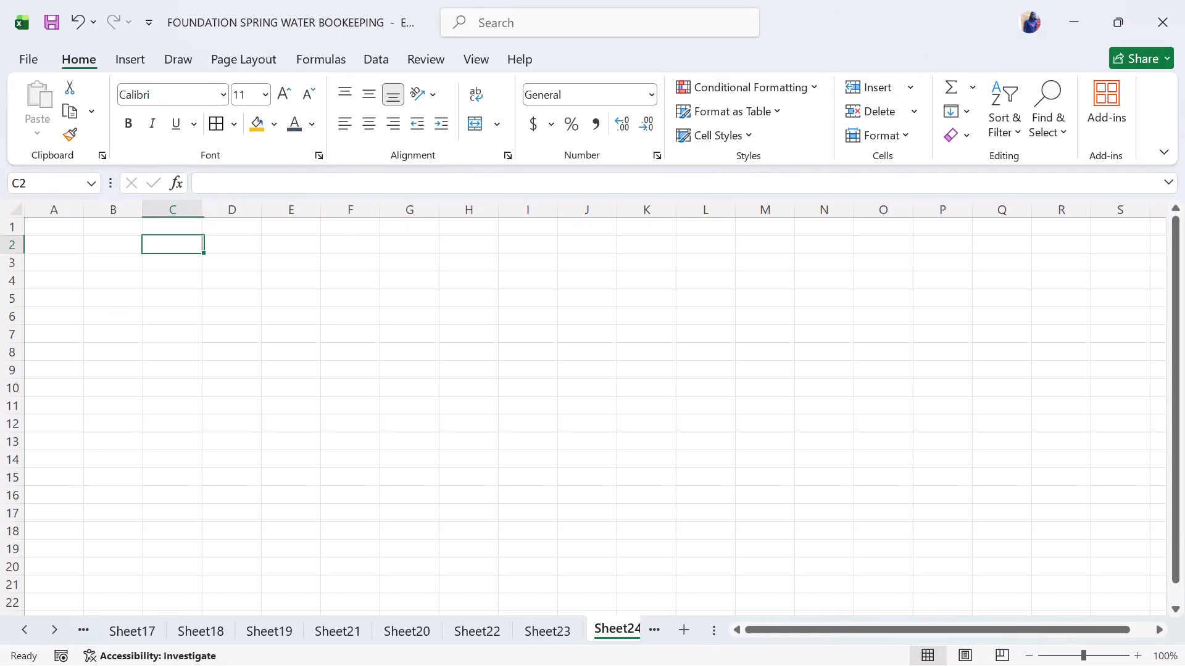
Copy the header row DATE to CR (A2:F2) from Sheet23 into row 2 of Sheet24, starting at cell A2.
left_click(551, 632)
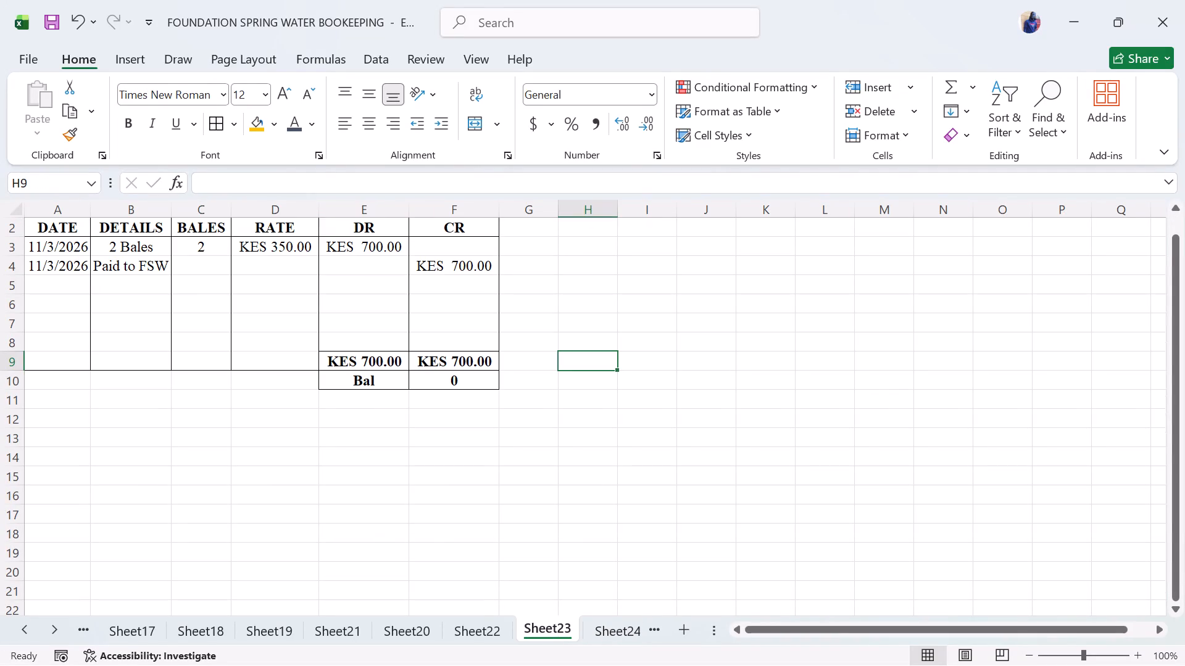
left_click_drag(49, 234, 407, 240)
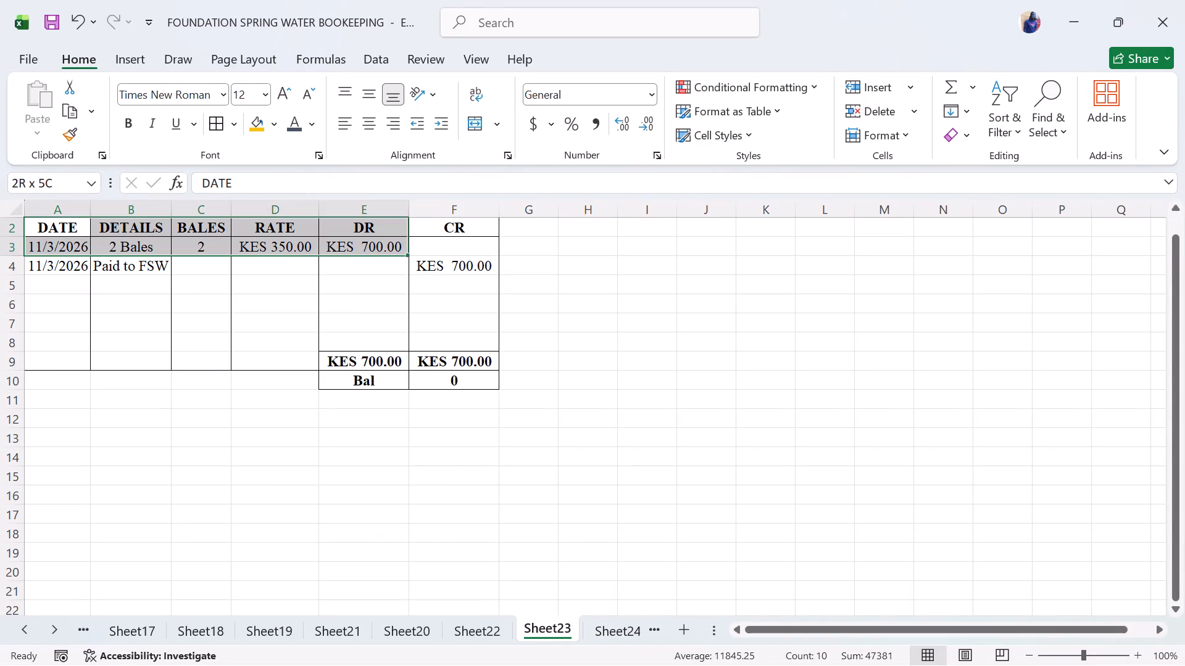
left_click_drag(407, 240, 461, 232)
key("ctrl+c")
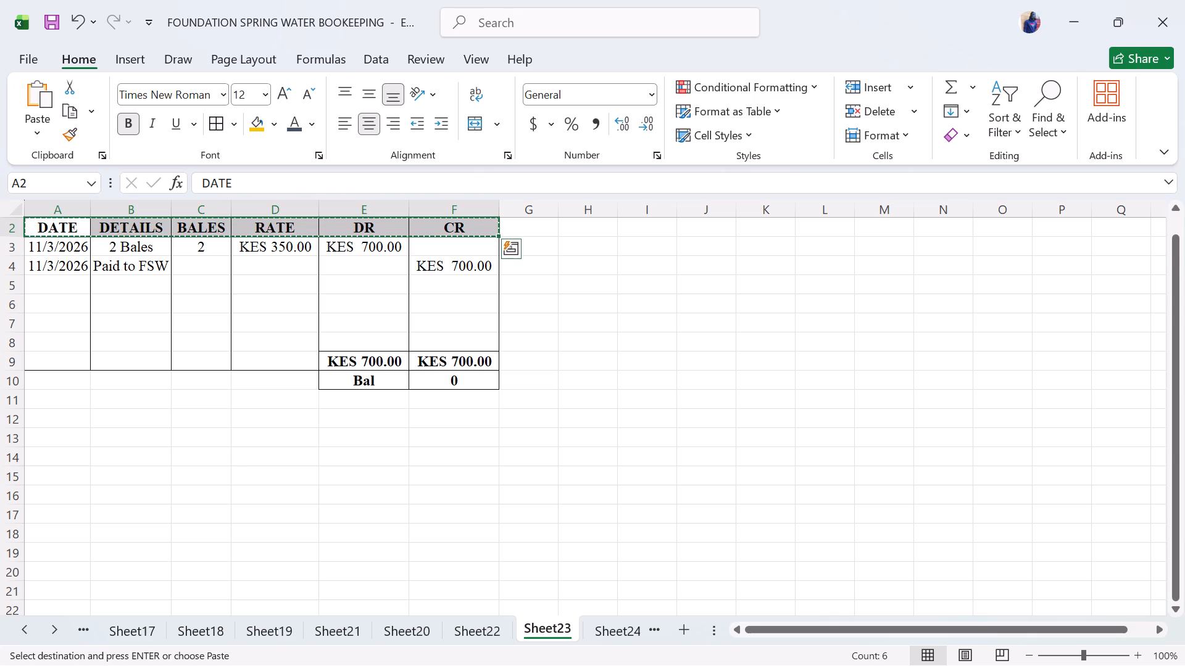
left_click(622, 628)
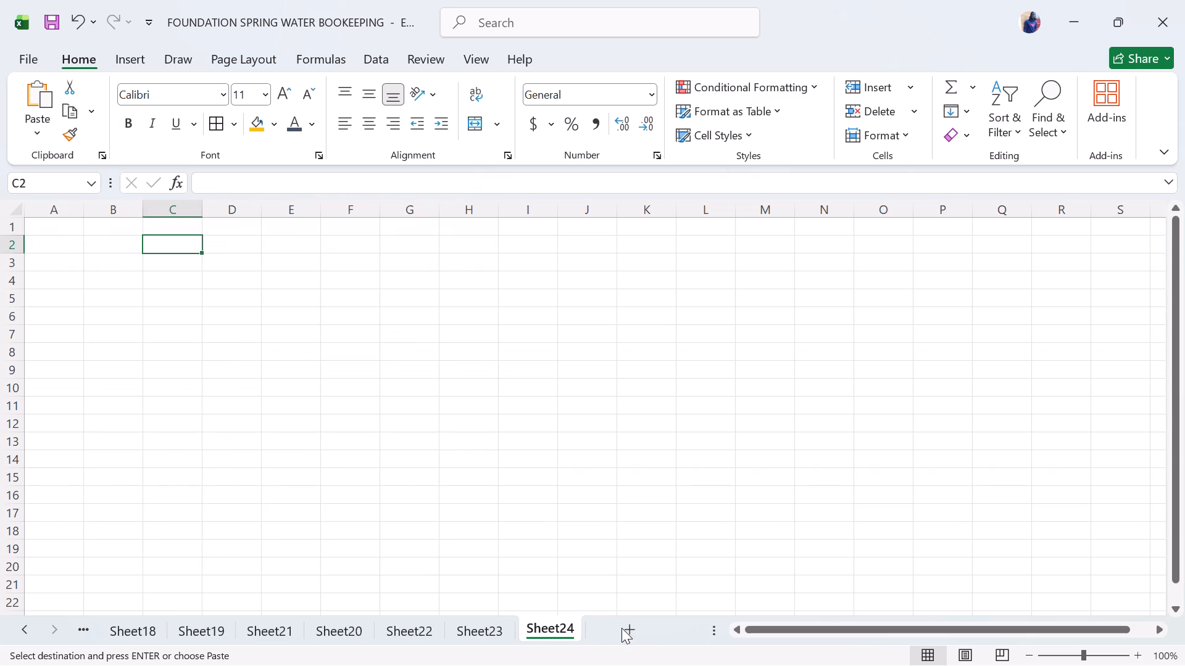
left_click_drag(62, 226, 99, 232)
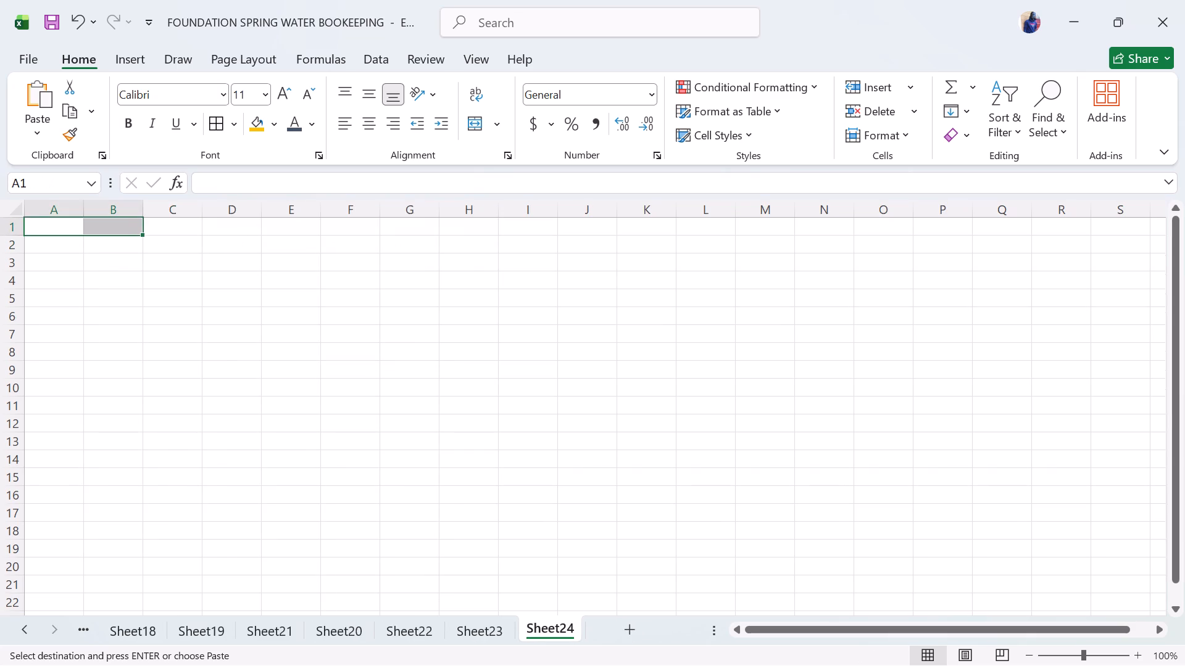
left_click_drag(67, 240, 507, 247)
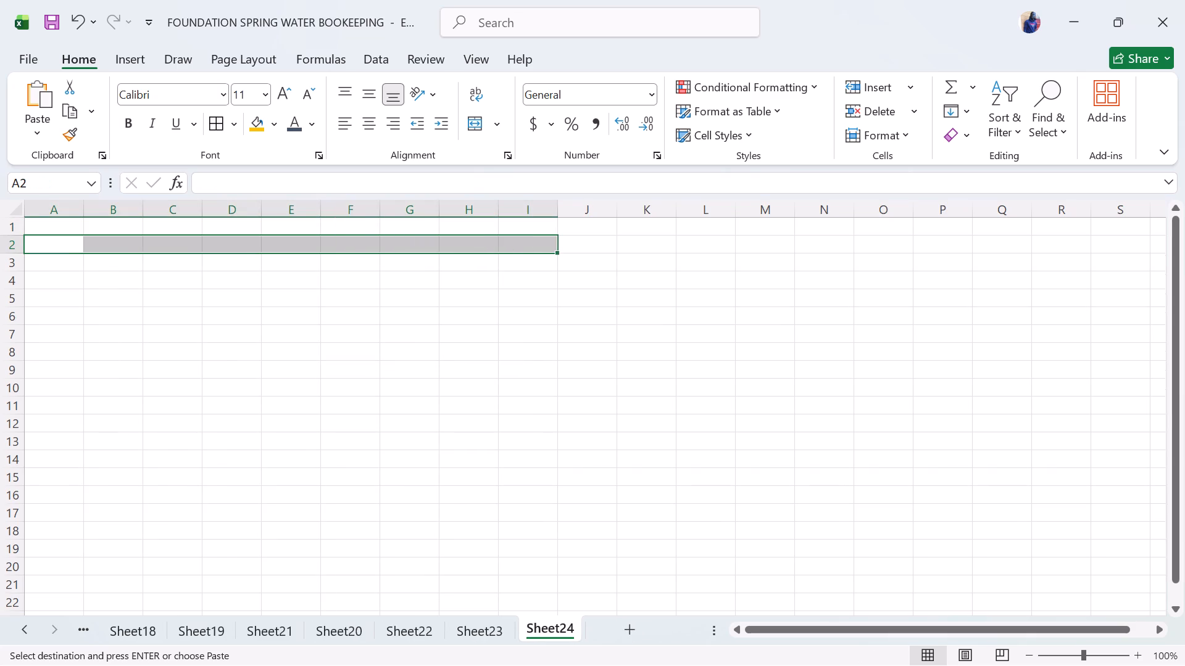
key("ctrl+v")
Enter the ledger title NYAPOLO SHOP PALA in cell C1 above the header row.
left_click(183, 227)
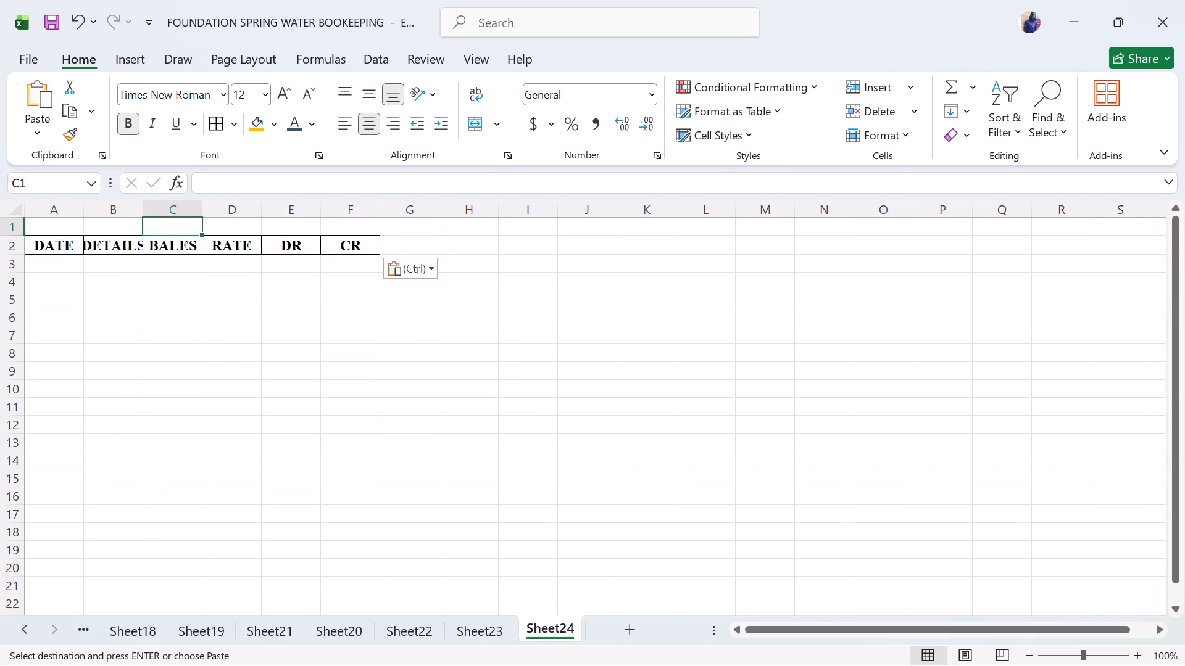
type("NYA")
key("BackSpace")
type("APOLO SG")
key("BackSpace")
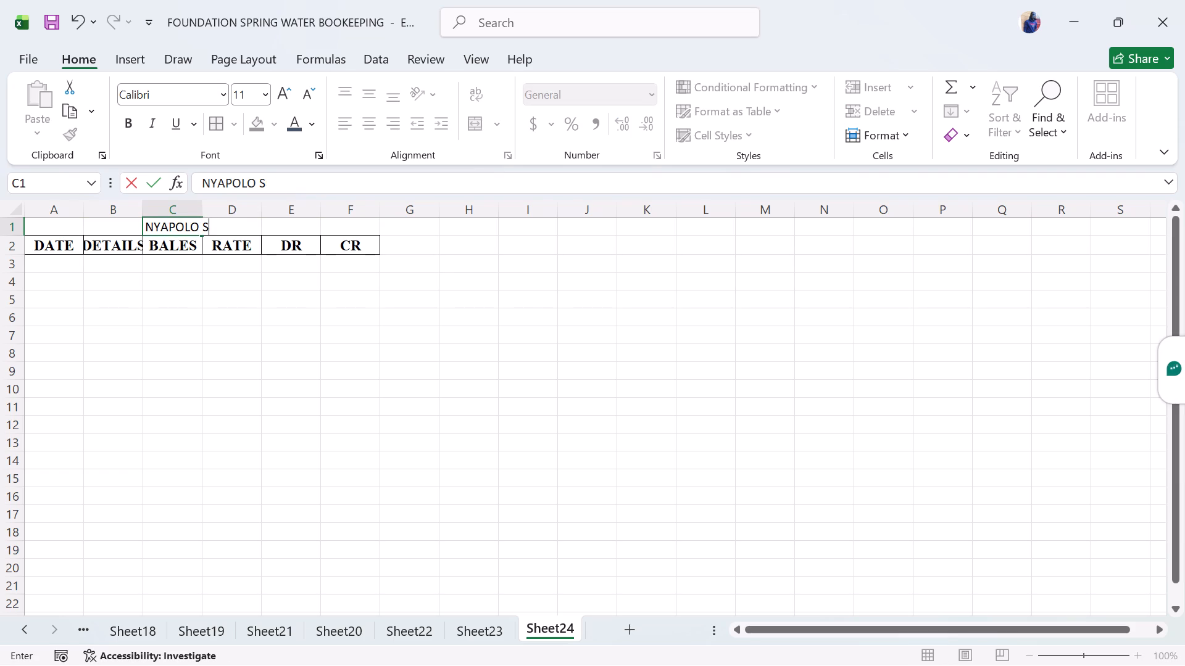
type("HOP PALA")
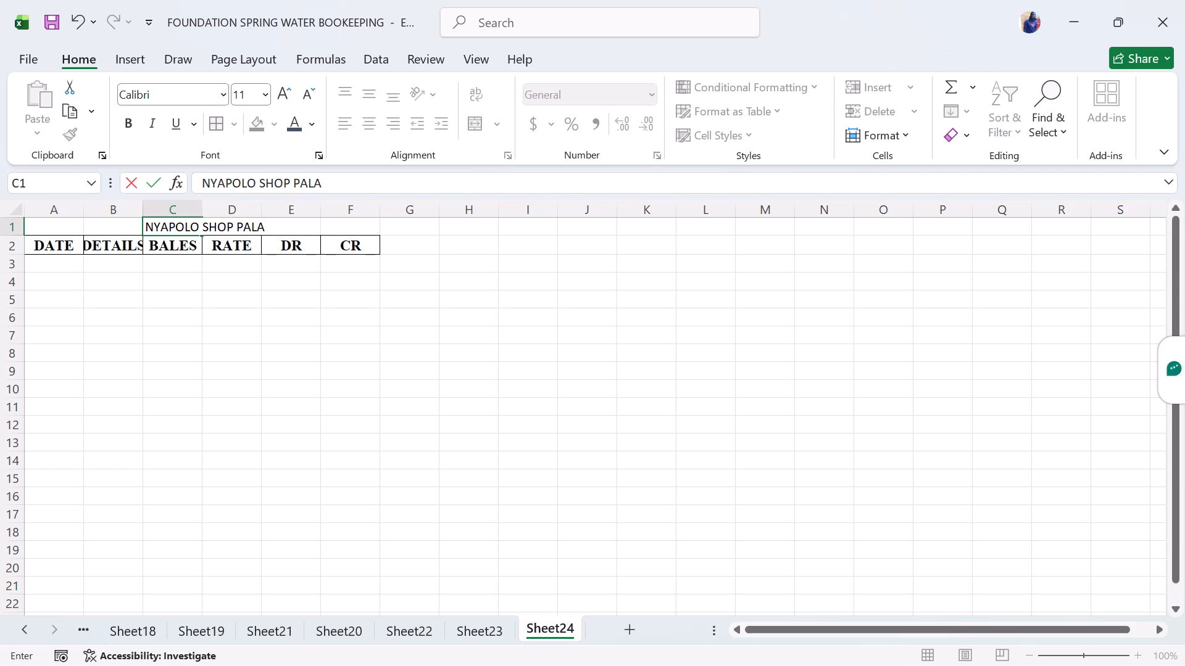
left_click(146, 239)
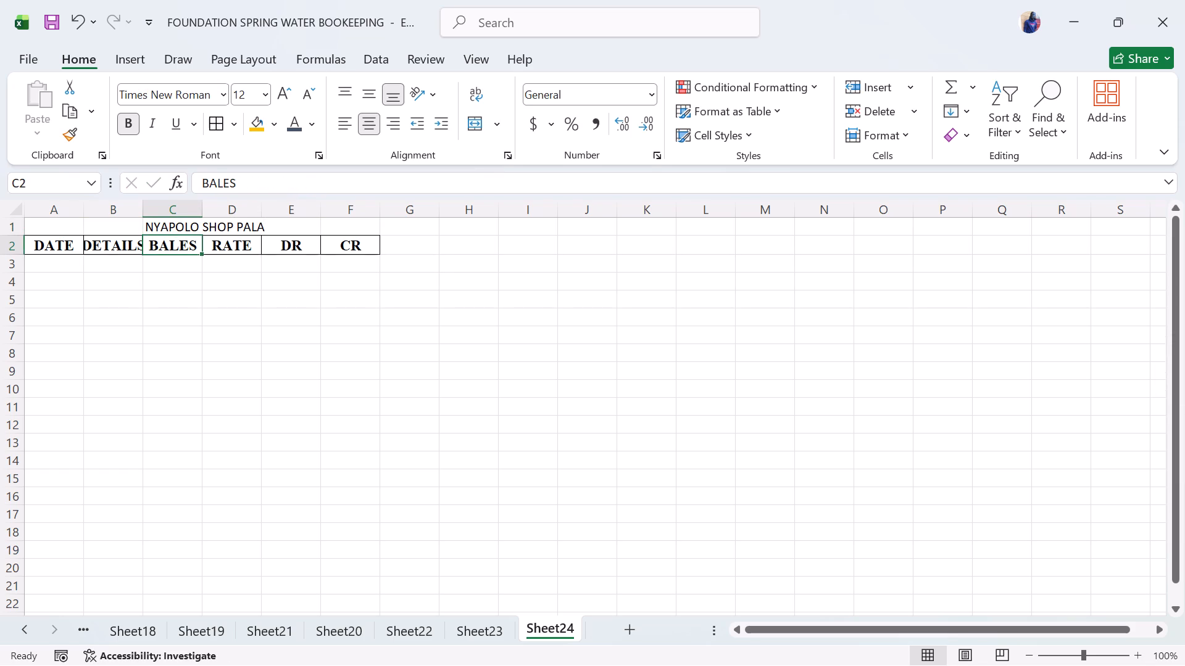
Enter the date 11/3/2026 in cell A3 and fit column A to its contents.
left_click(70, 258)
type("11/3")
type("/2026")
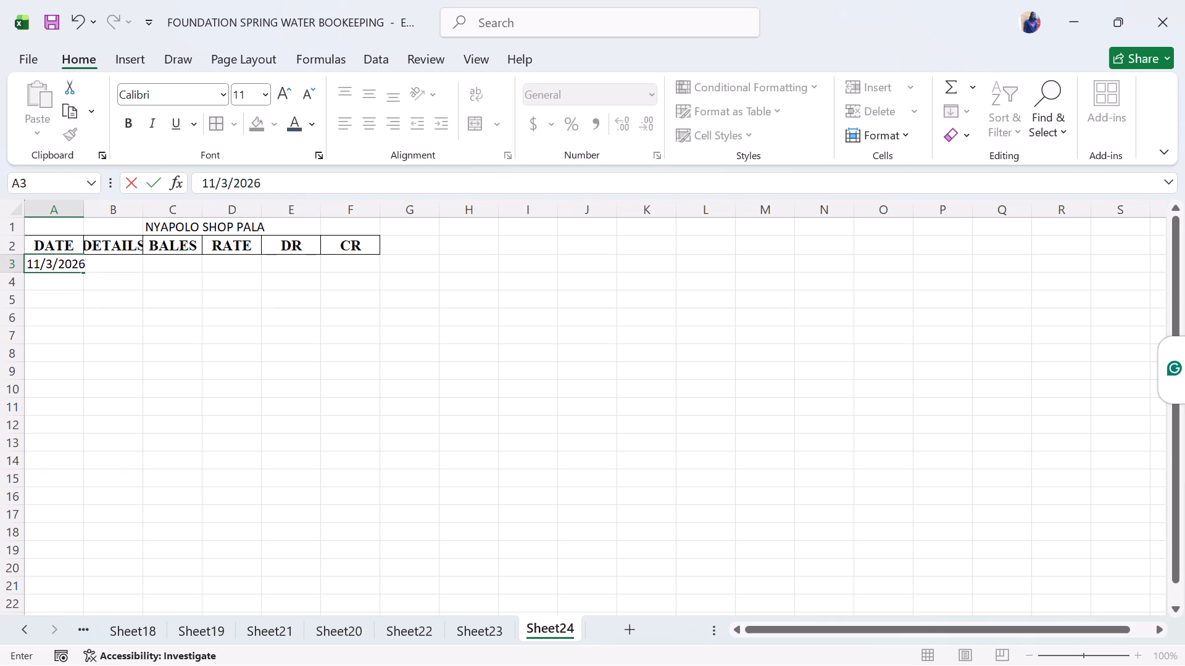
double_click(82, 214)
left_click(118, 261)
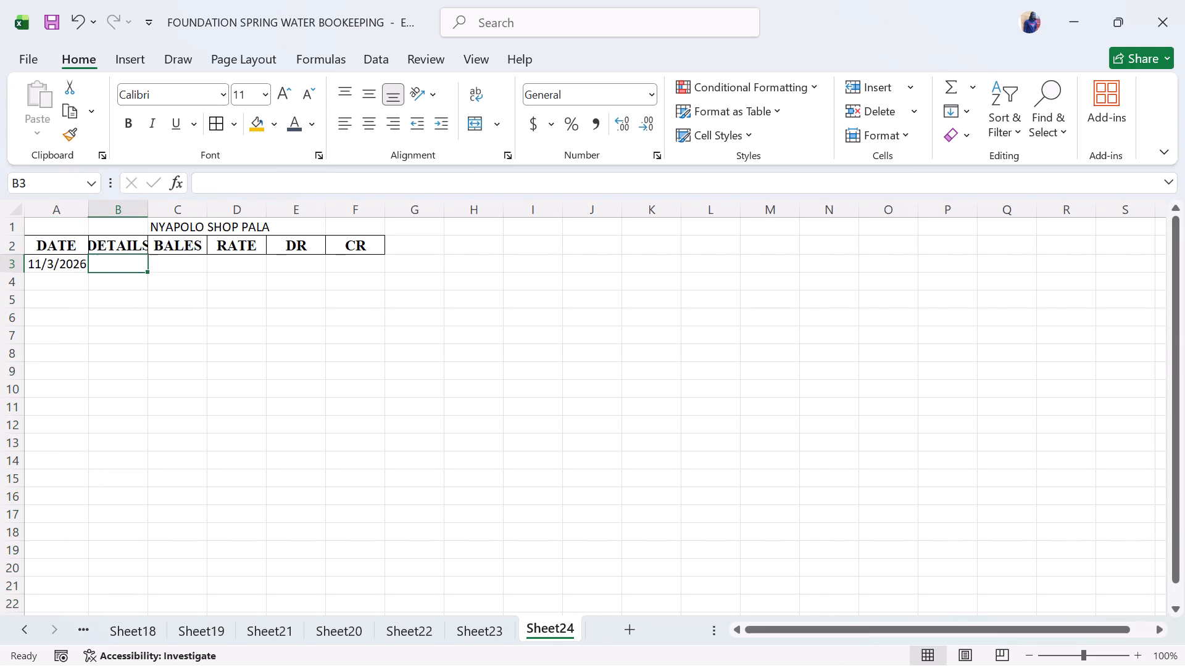
Enter "10 bales" as the details of the first entry in cell B3.
type("10 BALES")
key("space")
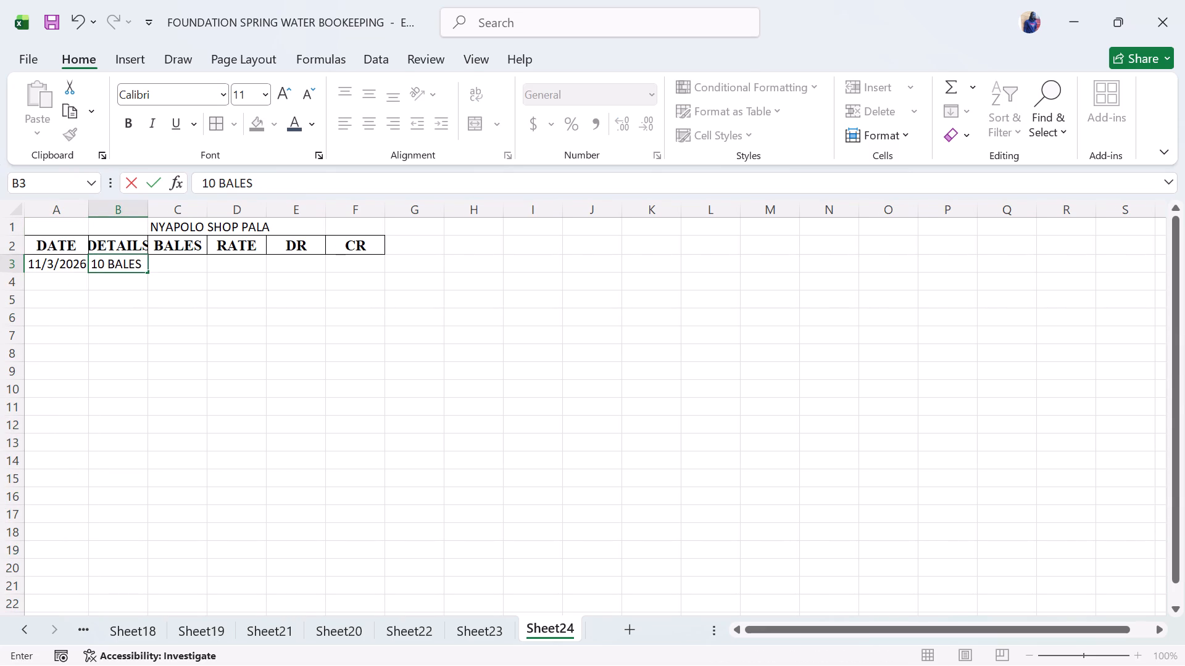
key("BackSpace")
key("BackSpace")
key("BackSpace")
key("BackSpace")
key("BackSpace")
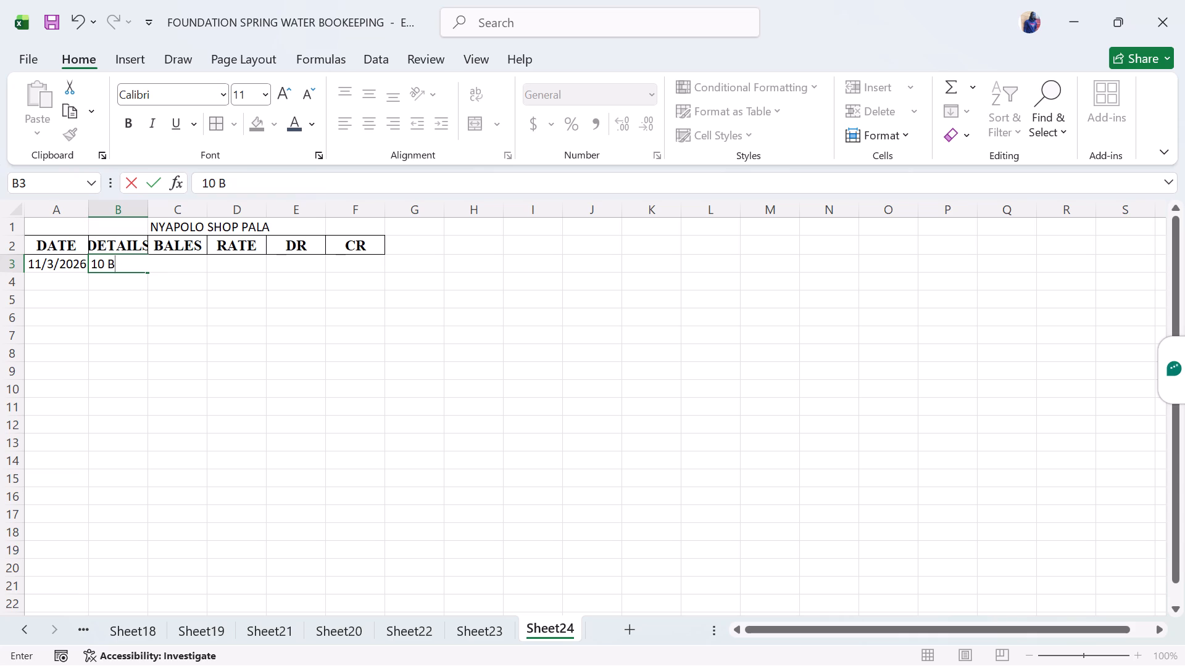
key("BackSpace")
key("n")
key("BackSpace")
type("bales")
key("space")
left_click(180, 263)
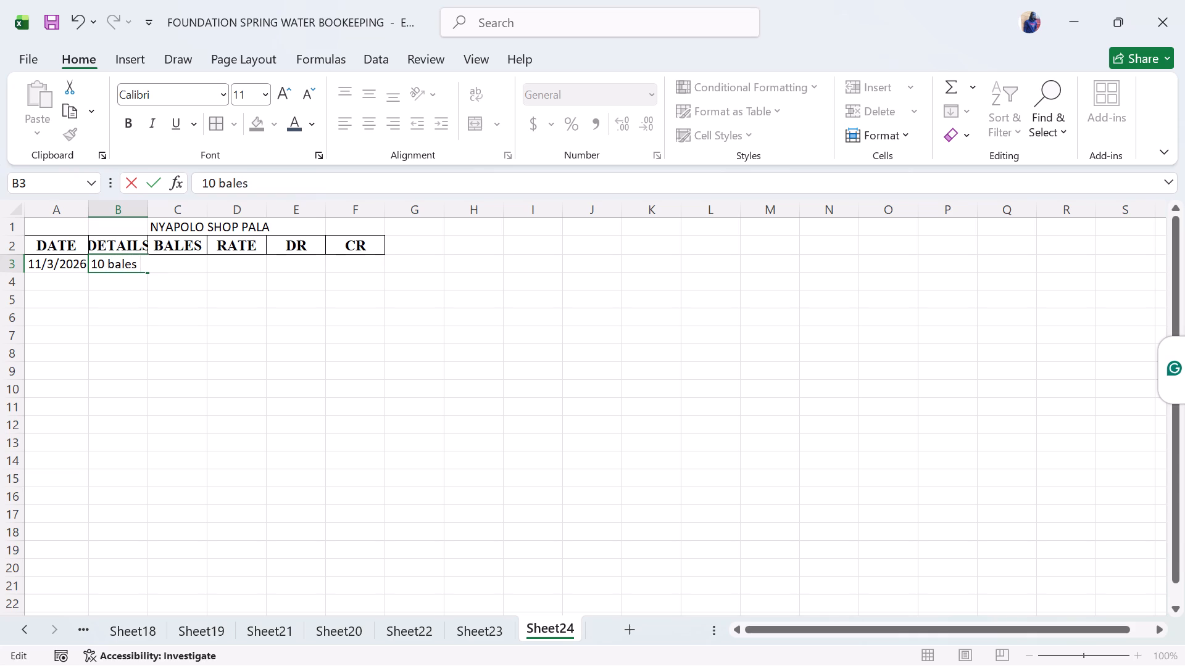
left_click(170, 271)
left_click(185, 282)
left_click(186, 263)
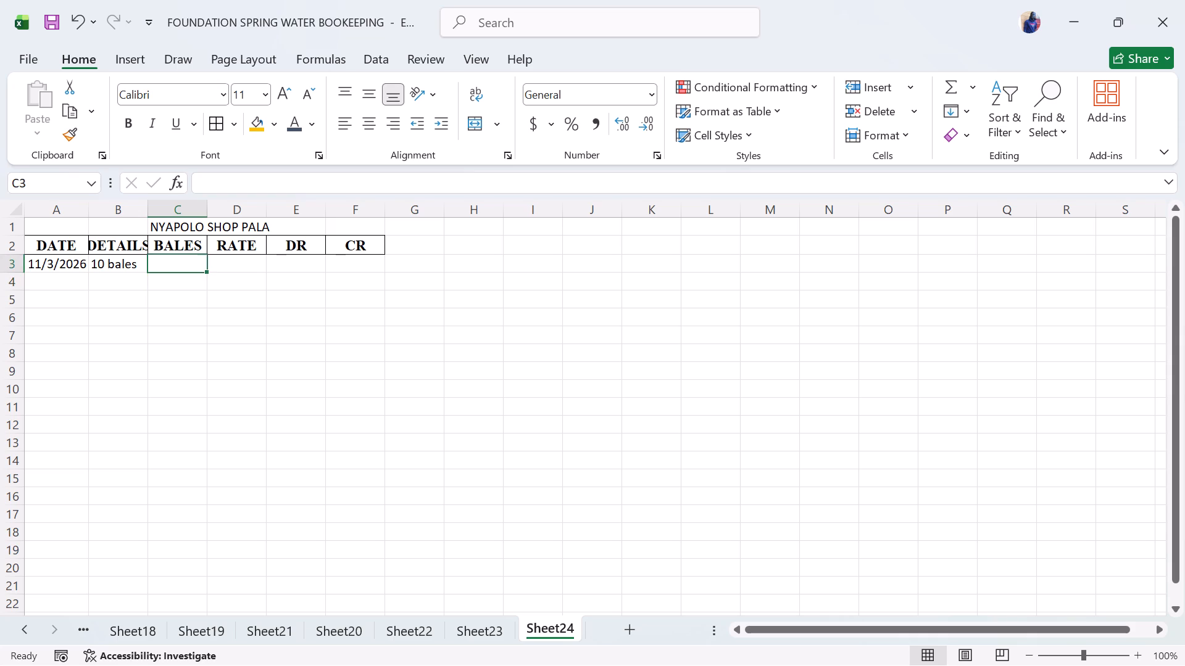
Enter the quantity 10 in cell C3 under BALES and the rate 350 in cell D3 under RATE.
type("1-")
key("BackSpace")
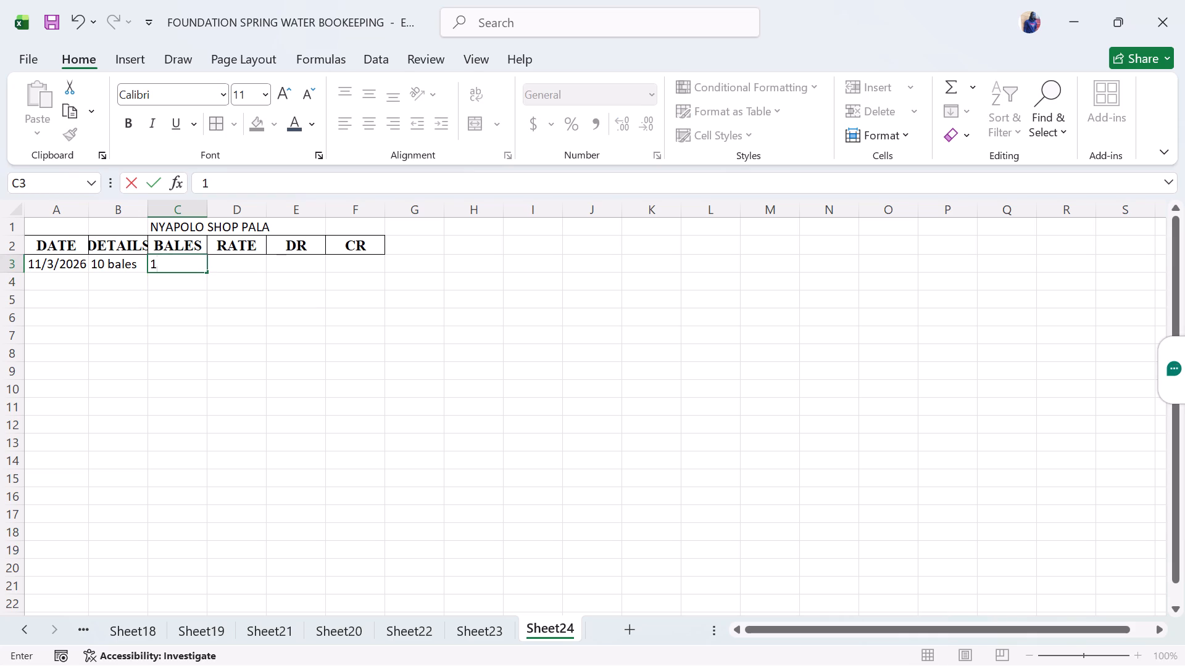
key("0")
left_click(236, 263)
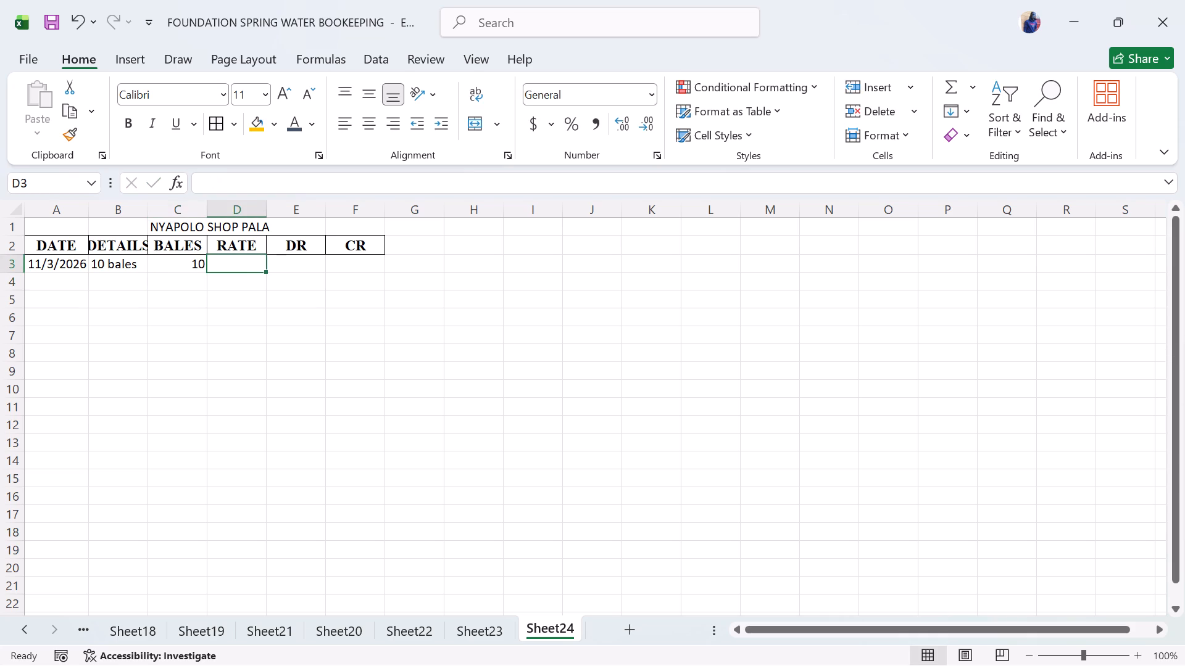
left_click(237, 263)
type("350")
left_click(291, 263)
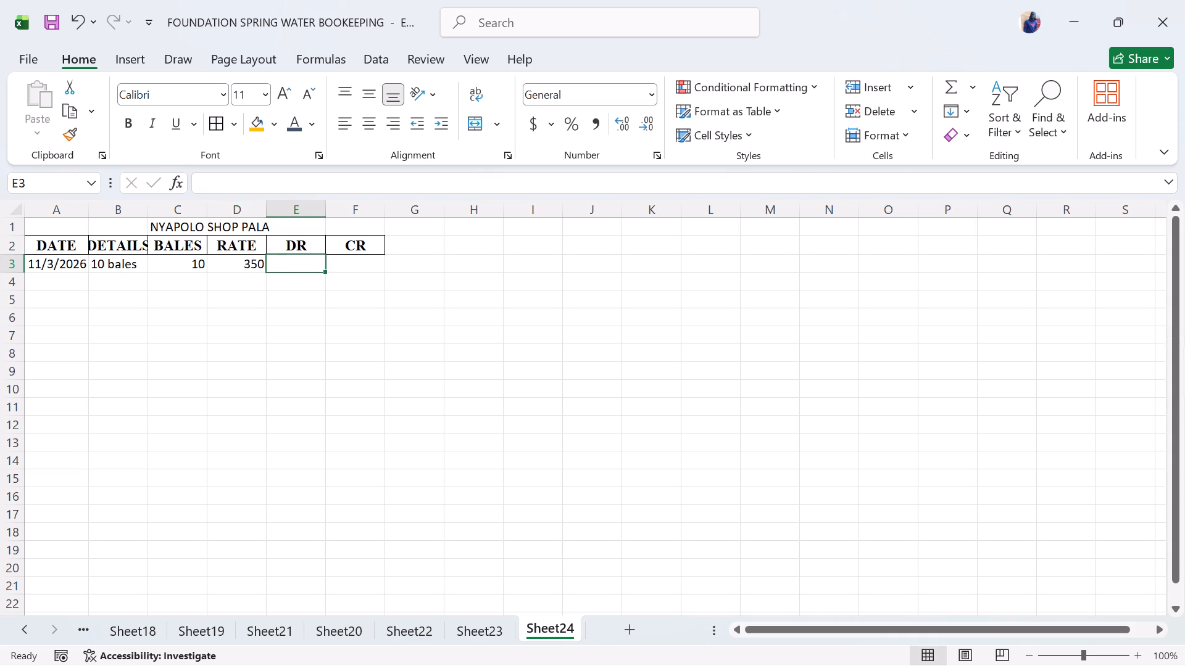
Calculate the debit amount in cell E3 by multiplying bales by rate with the formula =C3*D3.
key("equal")
left_click(193, 261)
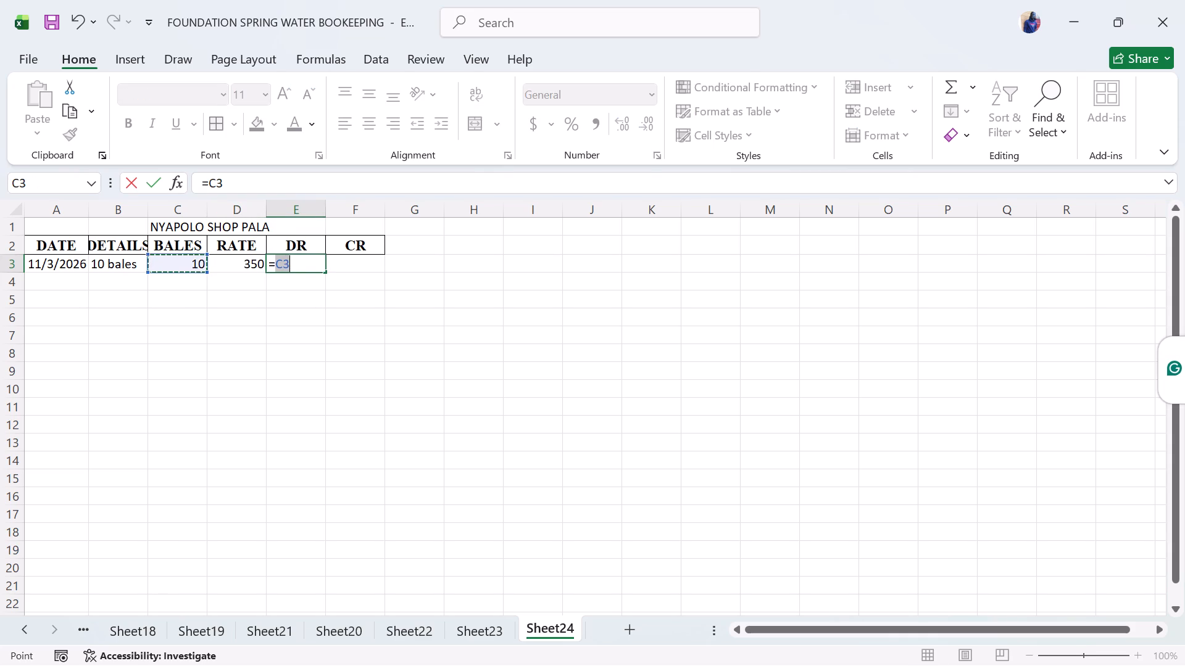
key("shift+asterisk")
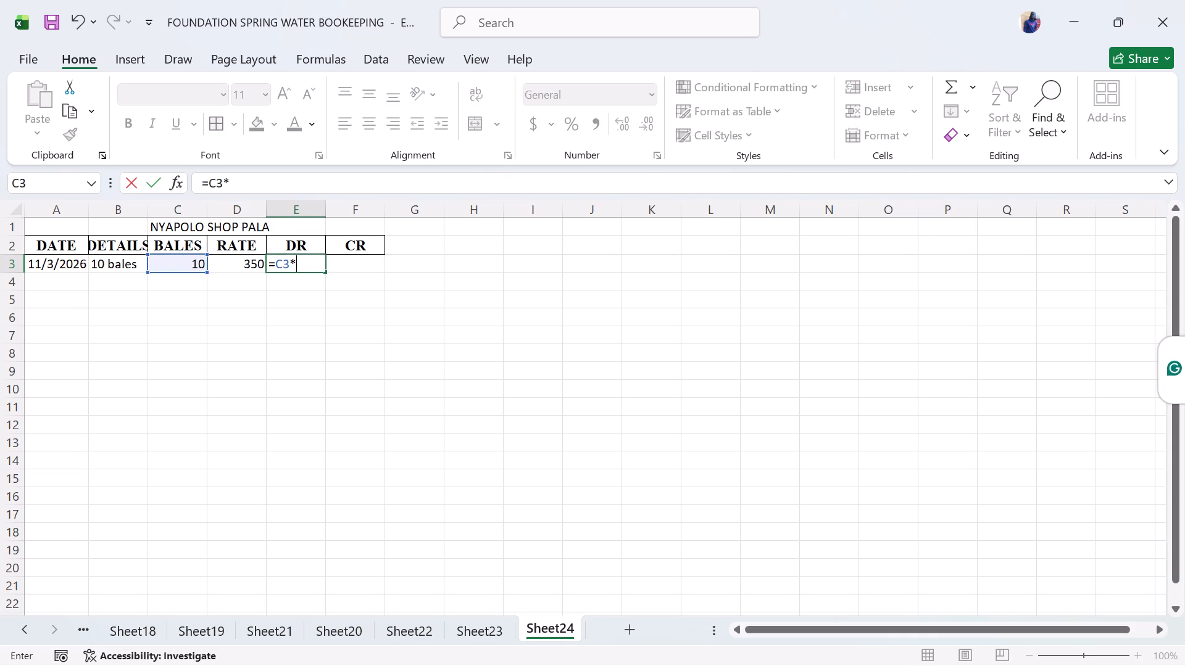
left_click(240, 266)
key("Return")
left_click(322, 282)
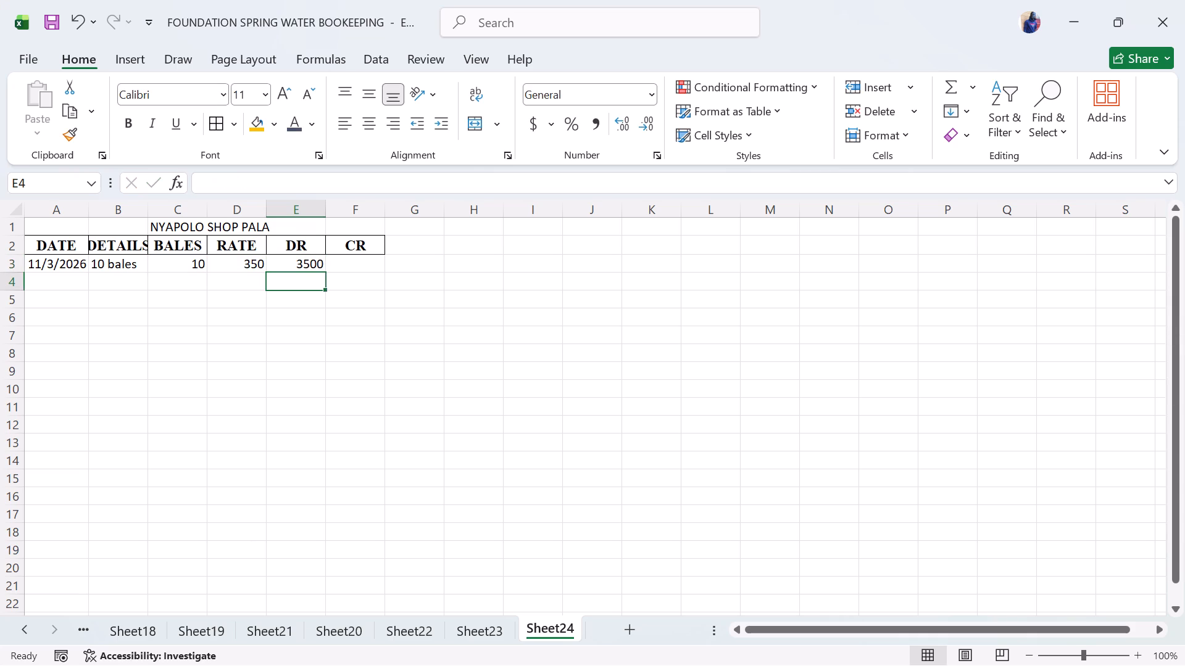
Enter the date 11/3/2026 for the second entry in cell A4.
left_click(76, 279)
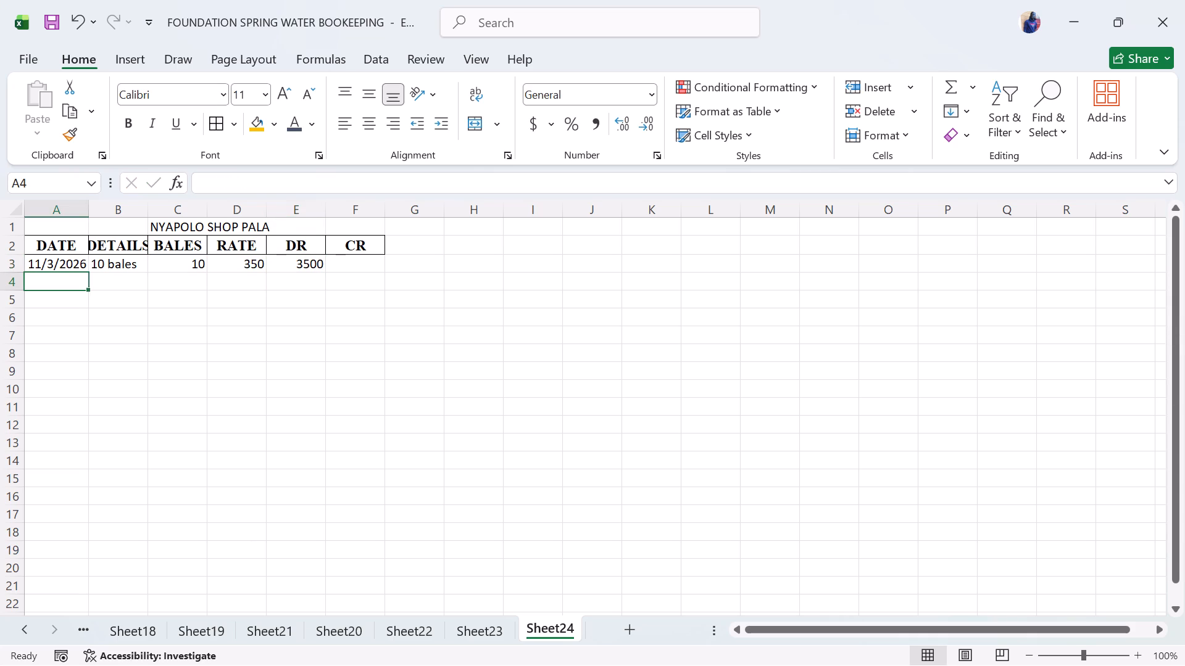
type("11")
type("/3")
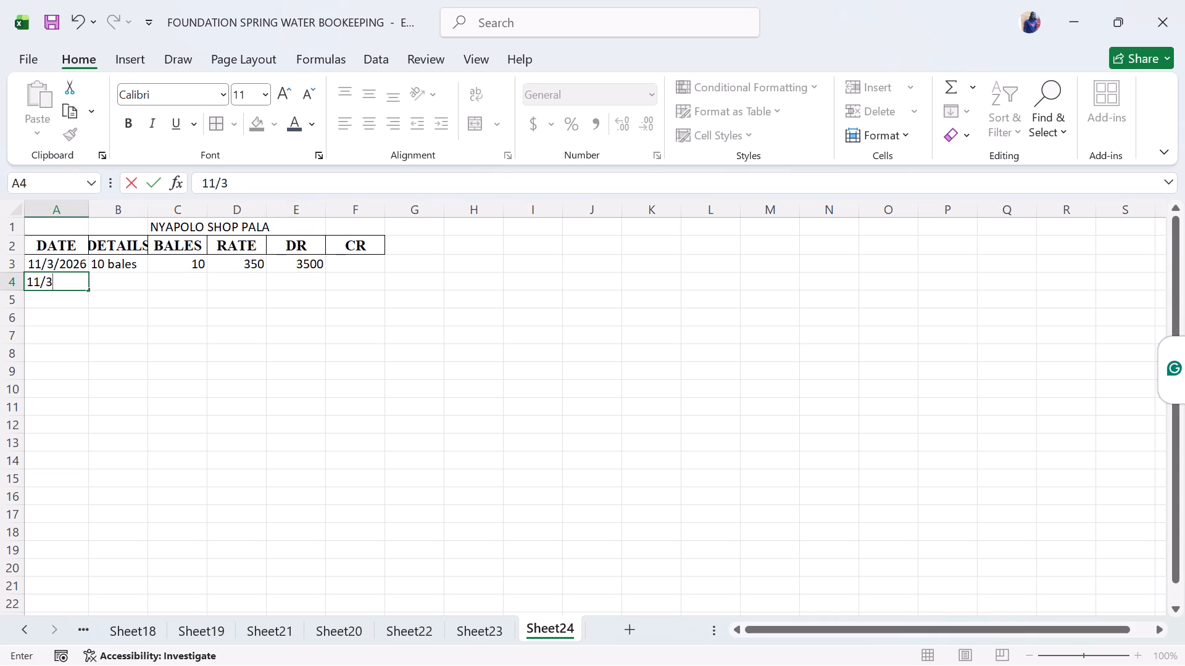
type("/2026")
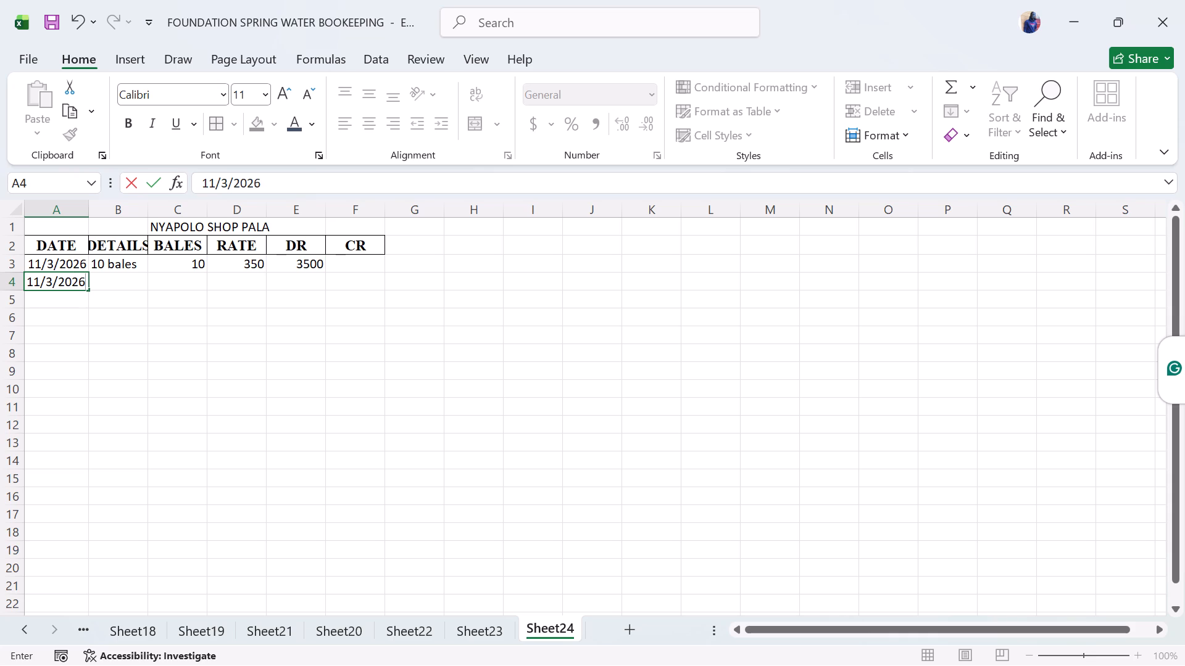
Enter "Paid to FSW" as the details of the second entry in cell B4.
left_click(128, 280)
type("paid ro")
key("space")
key("BackSpace")
key("BackSpace")
key("BackSpace")
key("BackSpace")
key("BackSpace")
key("BackSpace")
key("BackSpace")
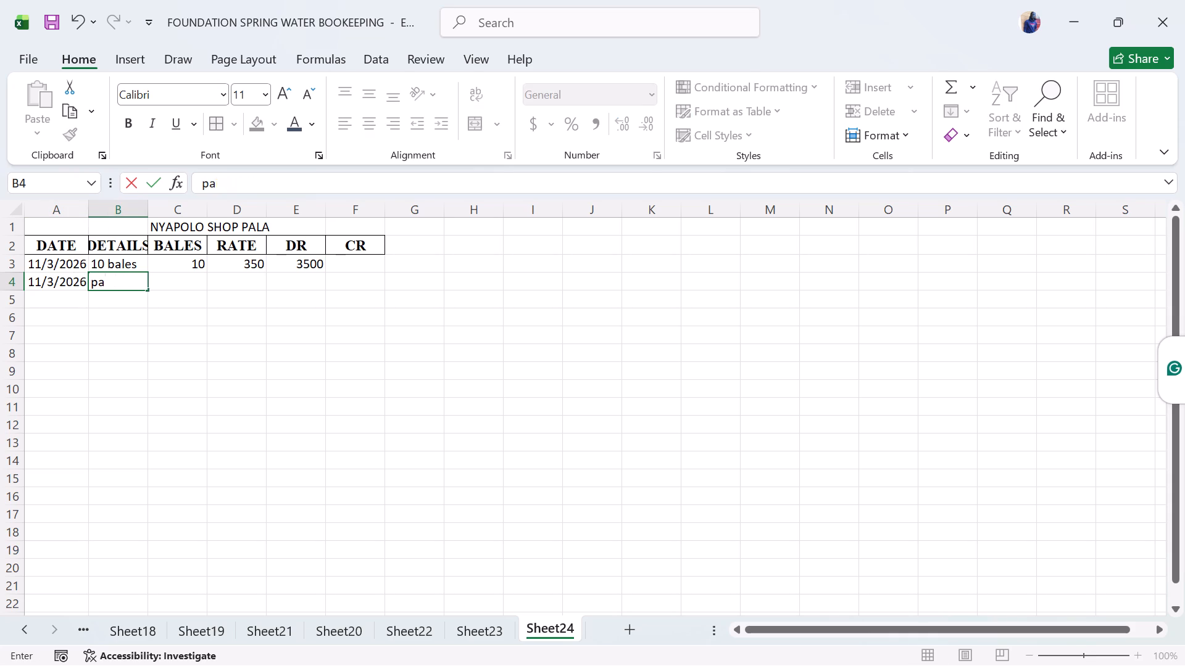
key("BackSpace")
key("BackSpace")
type("to")
key("space")
type("TF")
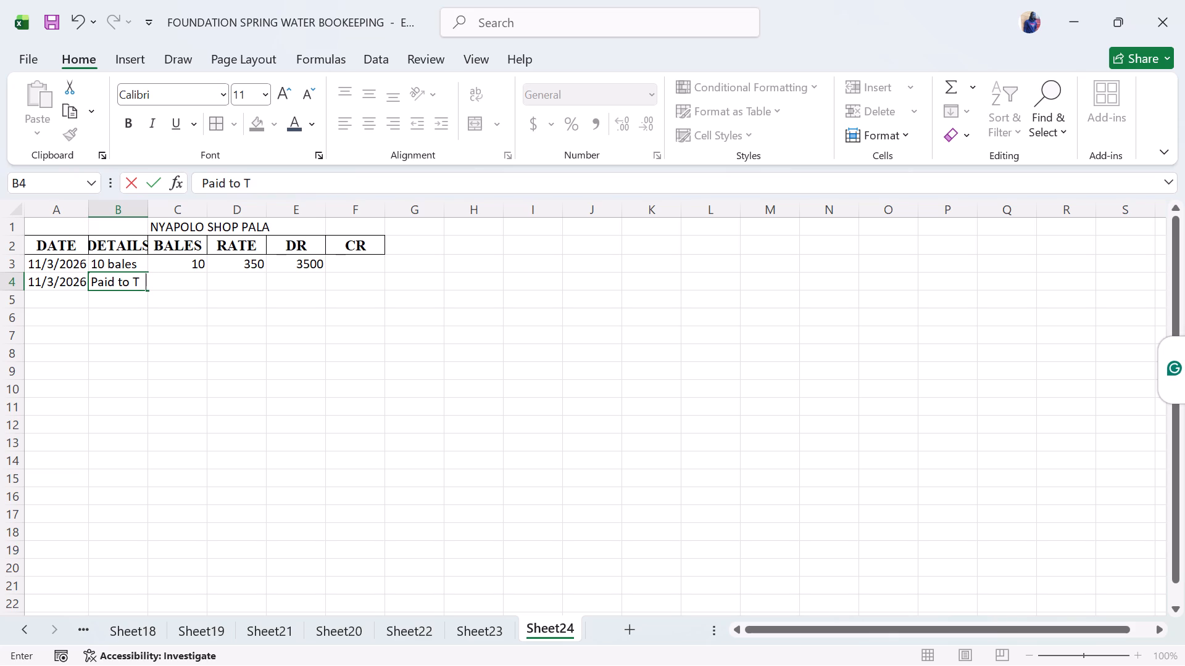
key("BackSpace")
key("BackSpace")
type("FSW")
Fit the DETAILS column B to its contents.
left_click(146, 213)
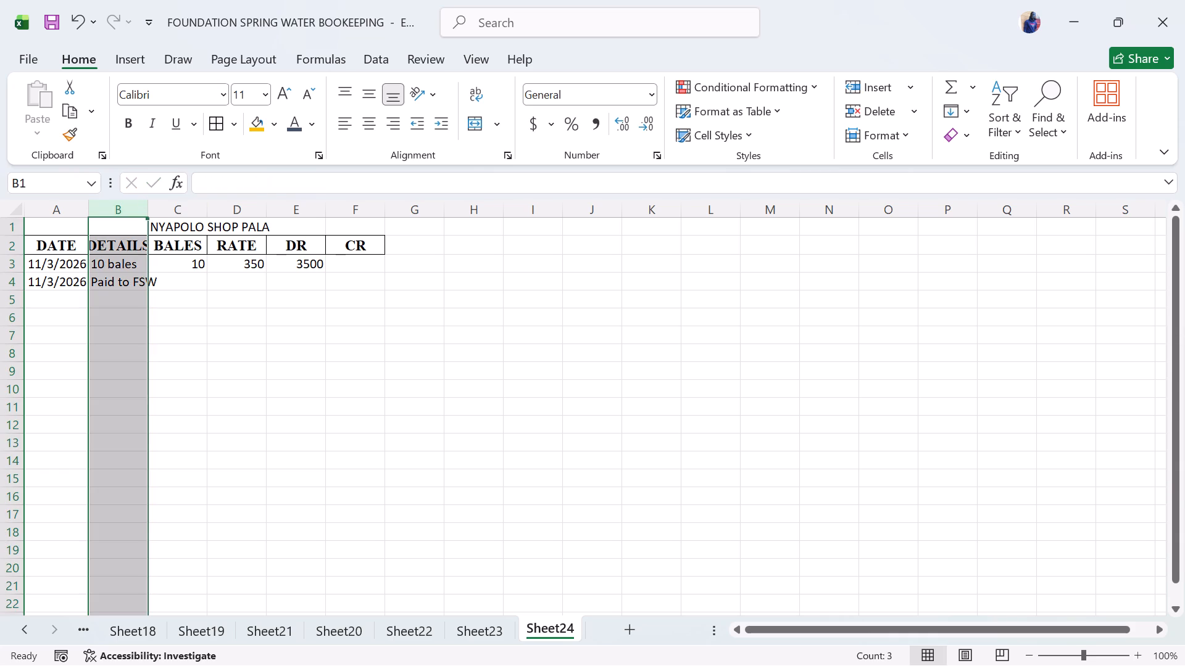
double_click(146, 212)
Enter the payment of 3500 in cell F4 under CR.
left_click(185, 286)
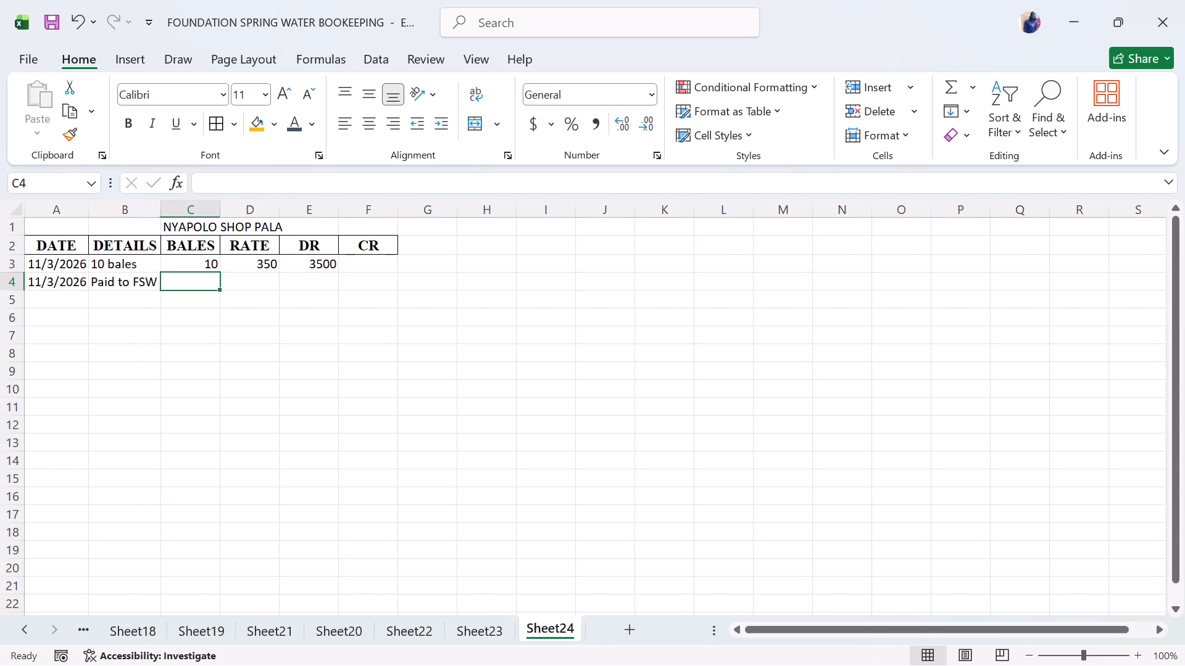
left_click(270, 279)
left_click(325, 274)
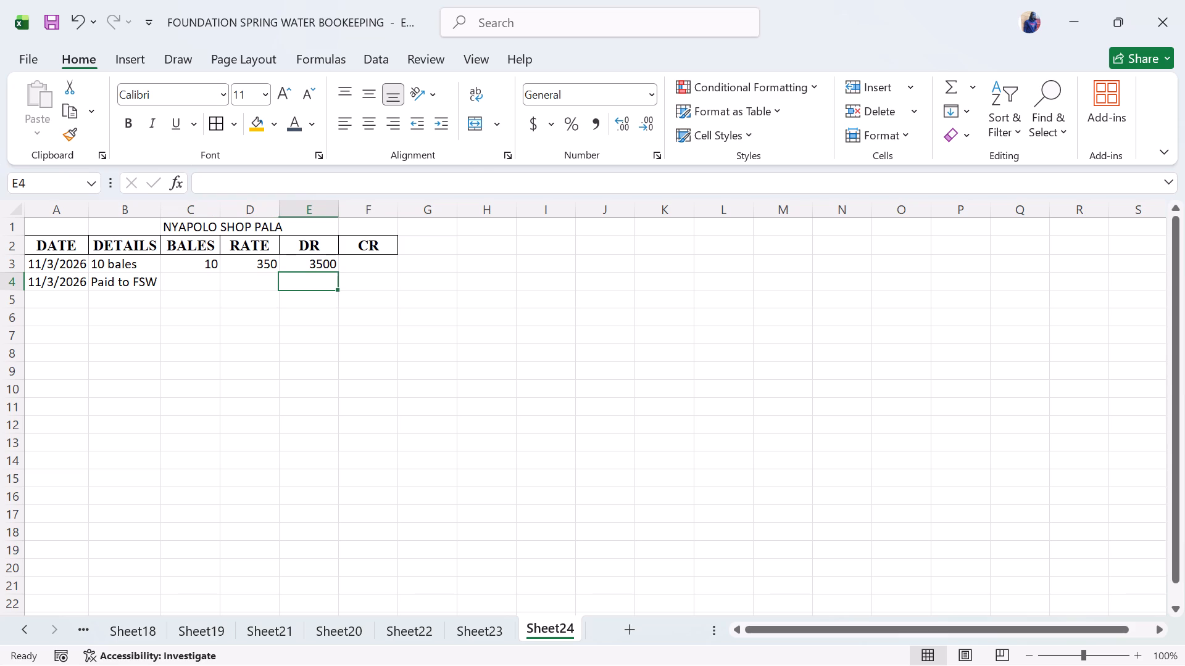
left_click(357, 274)
type("3500")
left_click(185, 299)
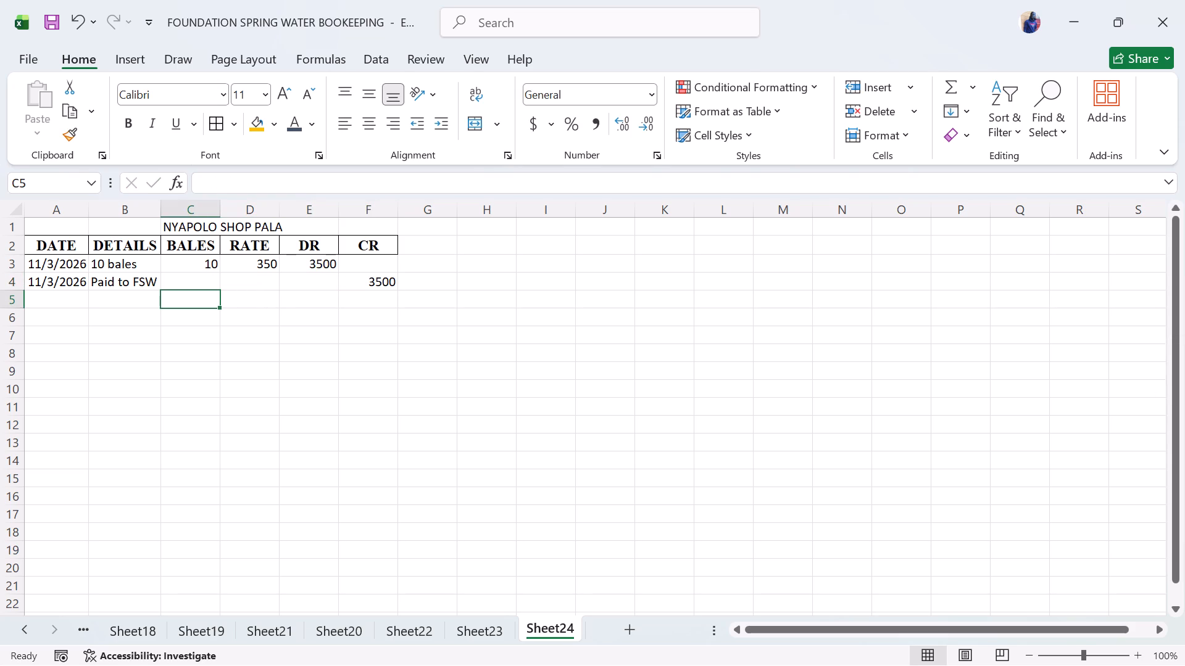
Add a right border to the DATE column over cells A2:A8.
left_click_drag(40, 260, 63, 396)
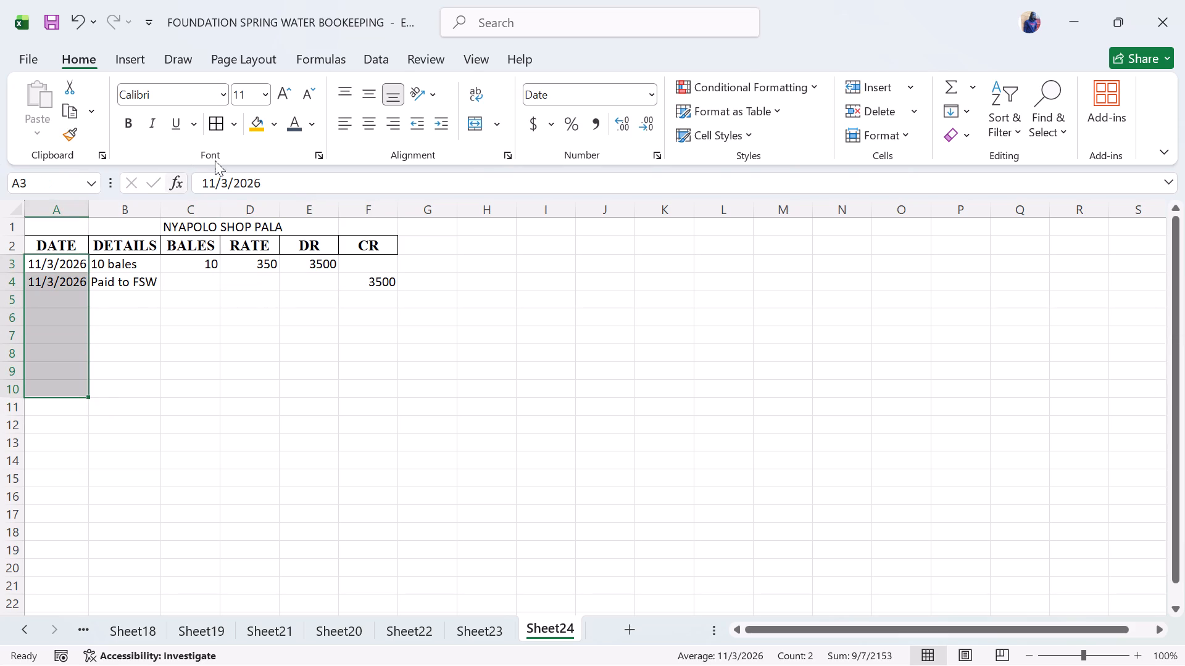
left_click(114, 316)
left_click_drag(41, 246, 36, 303)
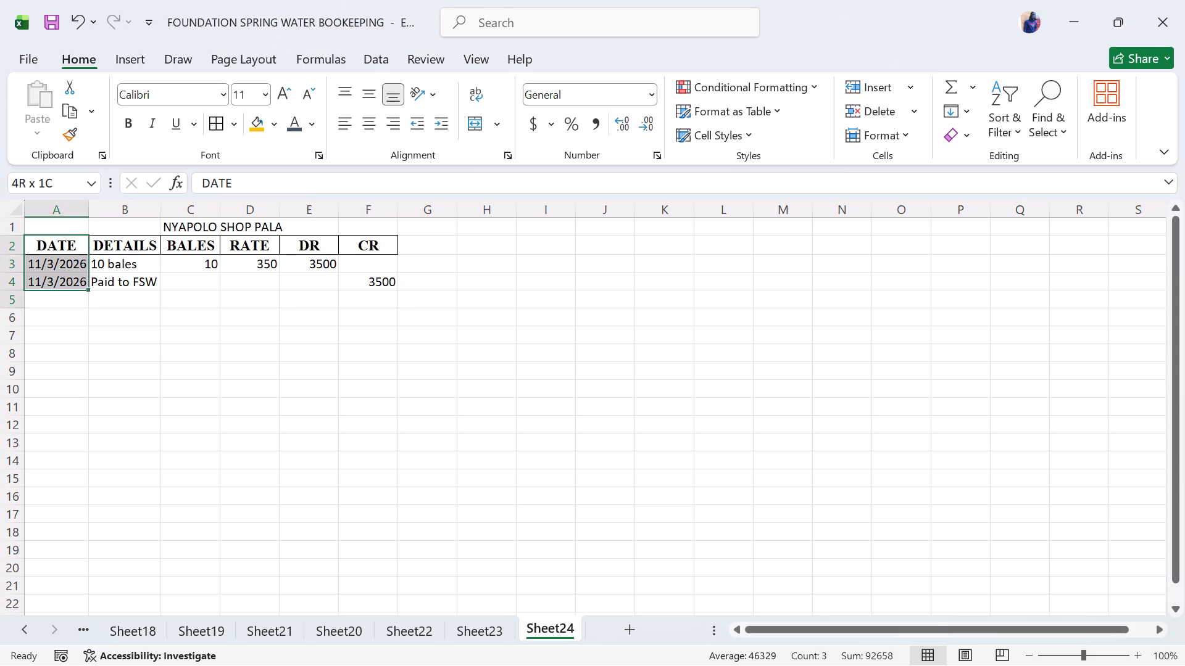
left_click_drag(36, 303, 38, 355)
left_click(236, 128)
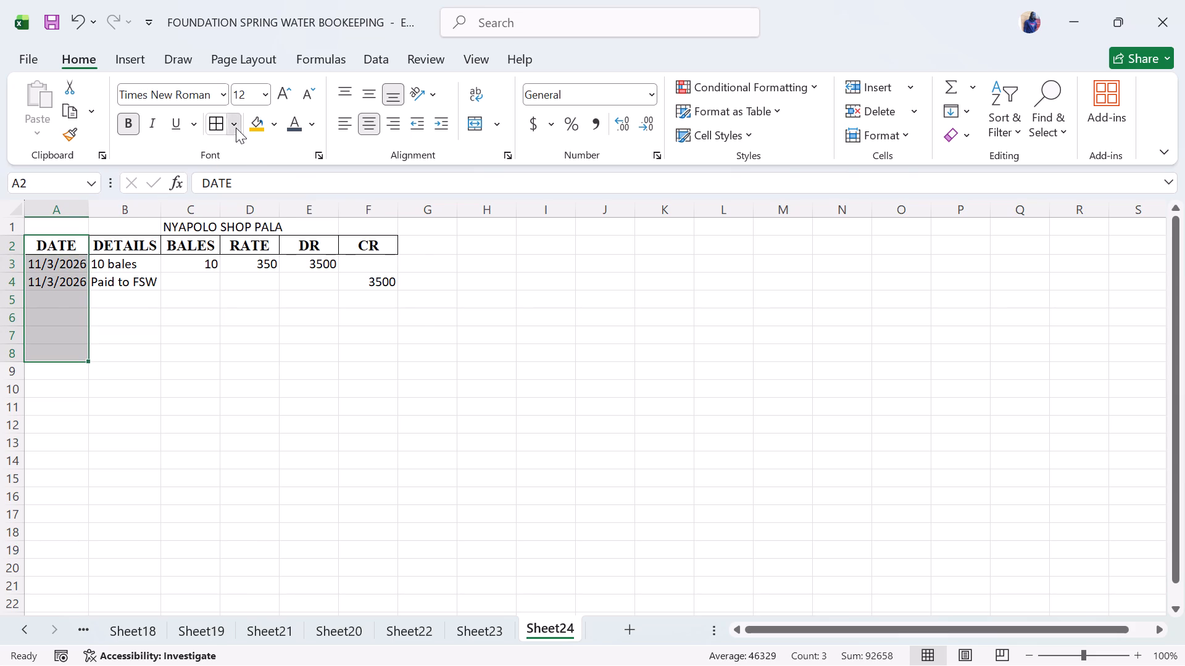
left_click(261, 252)
Apply the same right border separately to rows 2 to 8 of the DETAILS, BALES, RATE, DR and CR columns.
left_click_drag(142, 244, 144, 344)
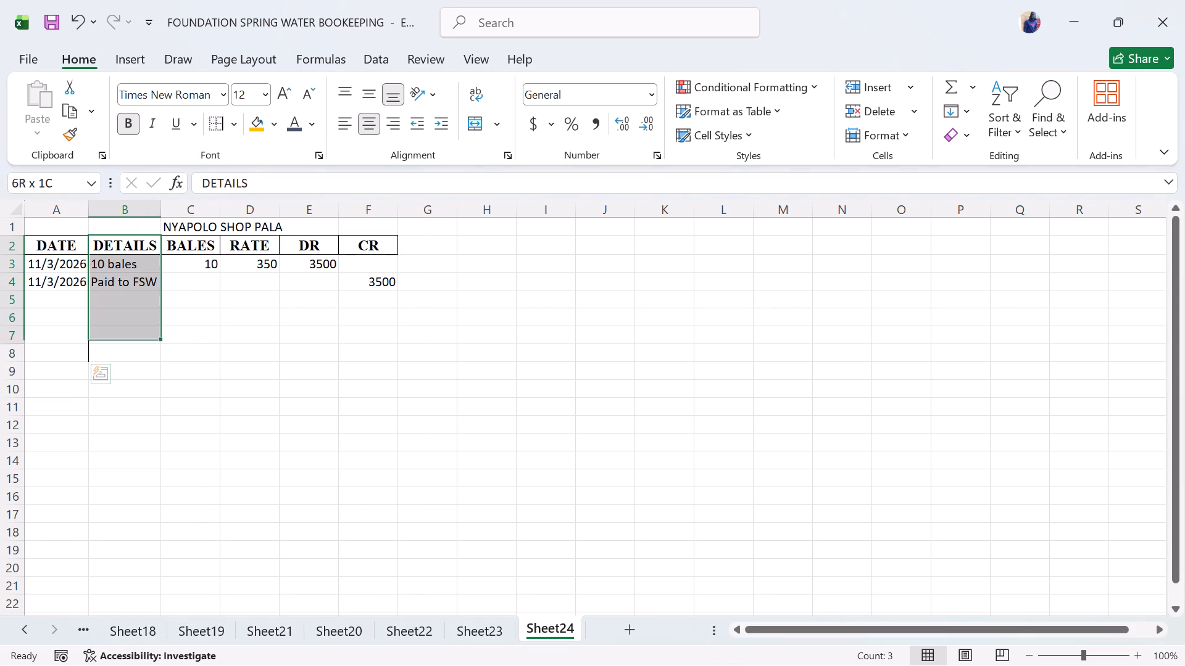
left_click_drag(144, 344, 143, 346)
left_click(215, 123)
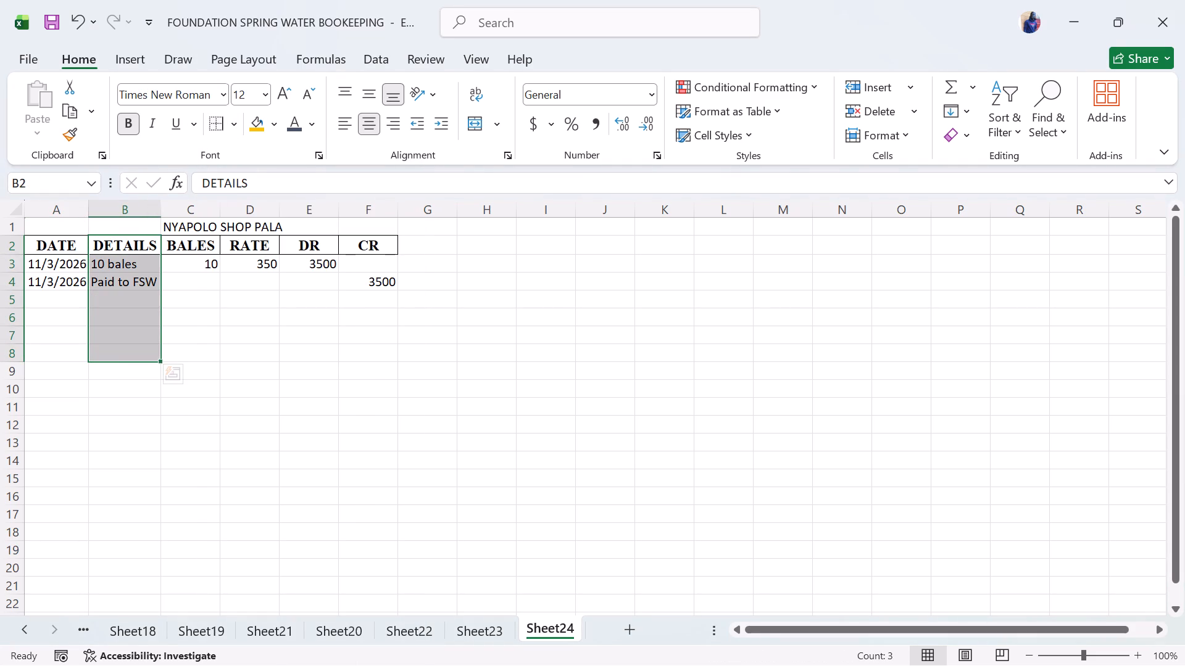
left_click_drag(193, 244, 193, 351)
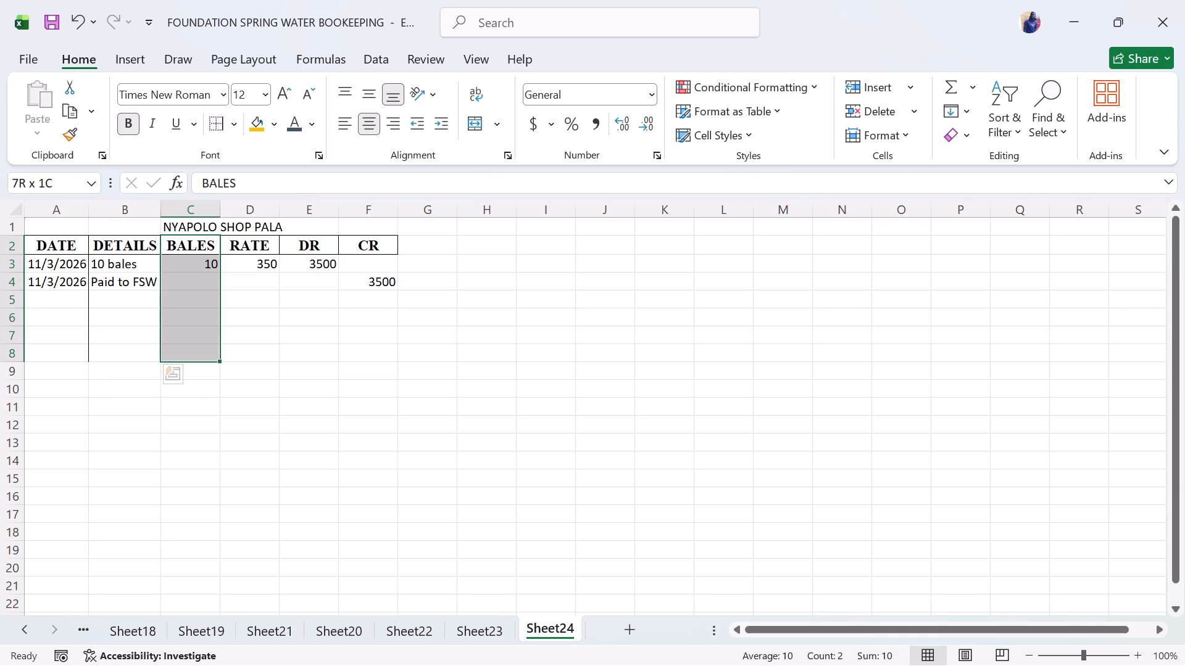
left_click_drag(193, 351, 193, 352)
left_click(210, 132)
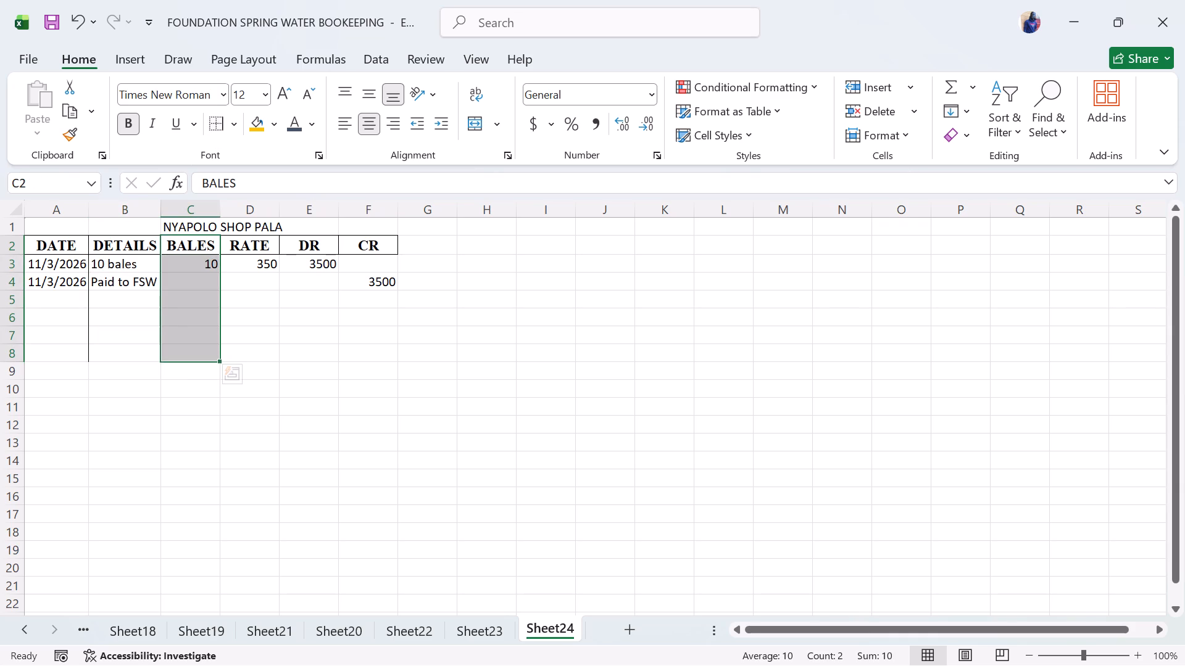
left_click_drag(249, 244, 250, 358)
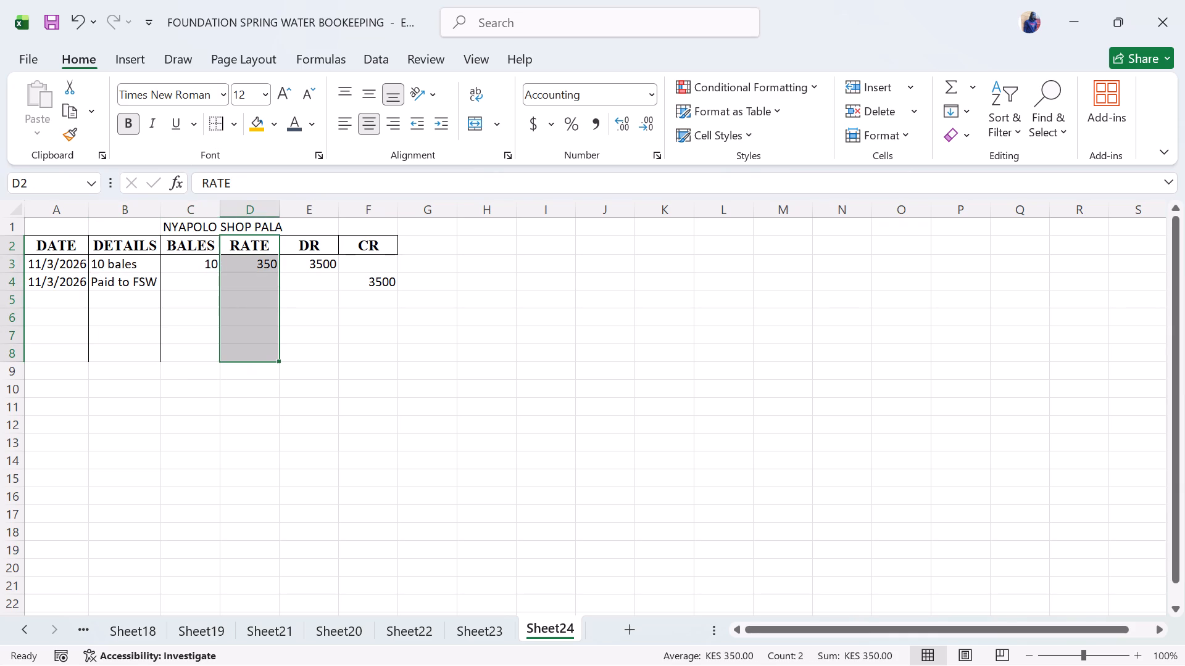
left_click(220, 129)
left_click(323, 229)
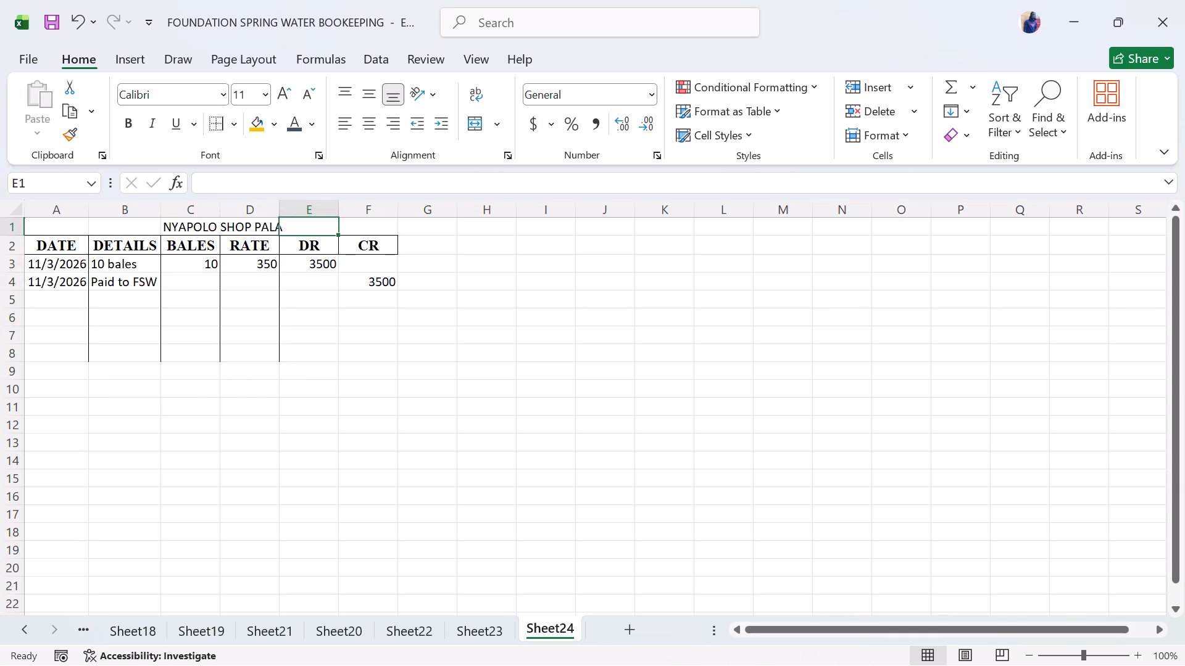
left_click_drag(320, 249, 322, 359)
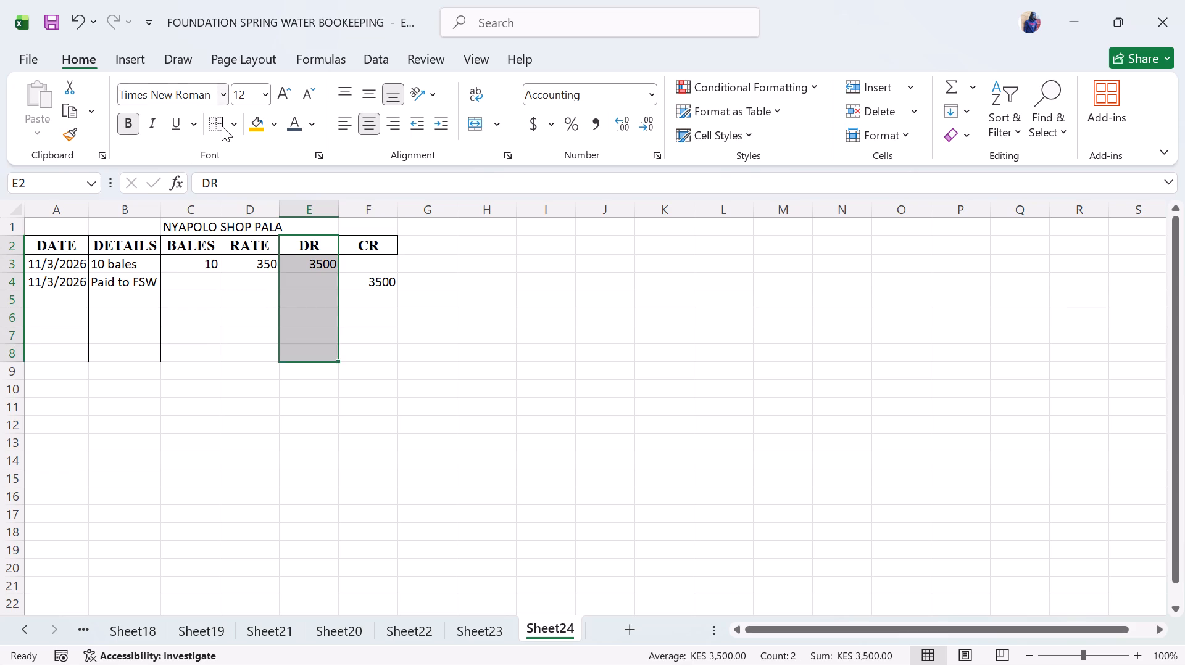
left_click(222, 126)
left_click_drag(371, 253, 388, 357)
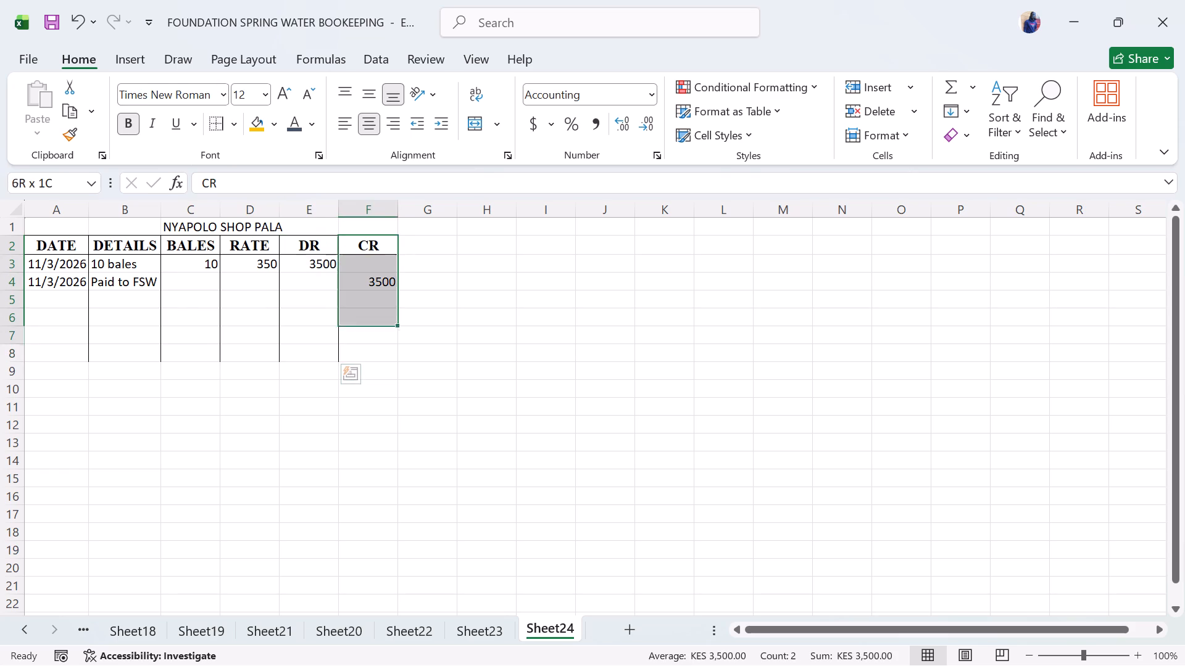
left_click_drag(388, 357, 389, 351)
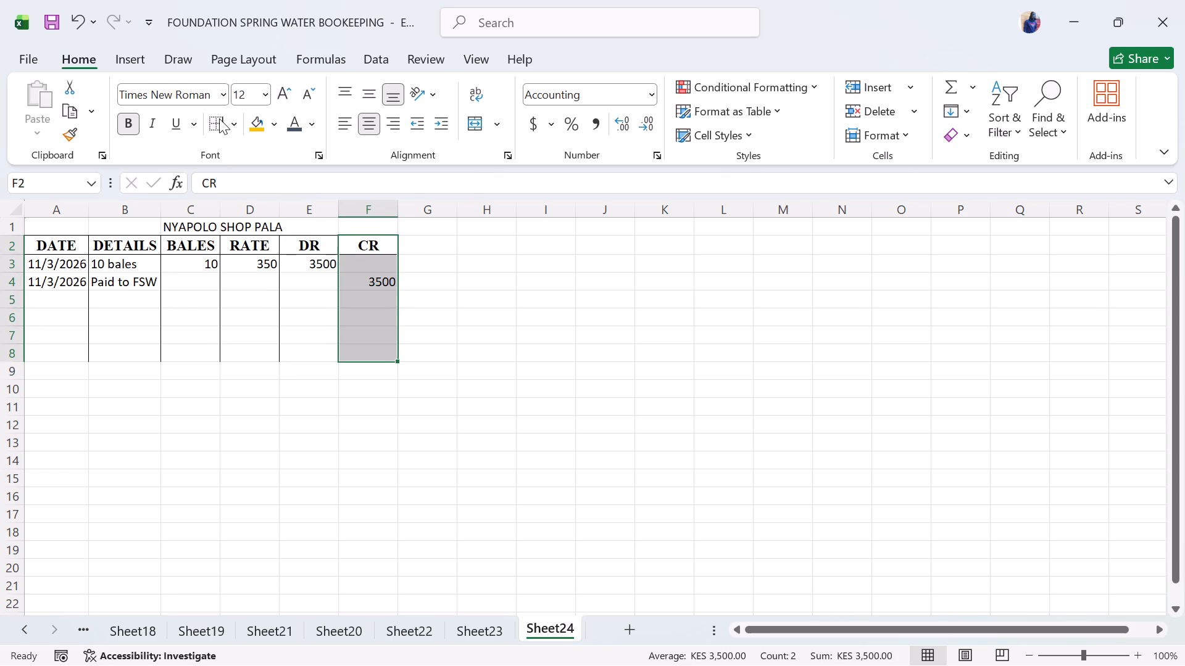
left_click(220, 120)
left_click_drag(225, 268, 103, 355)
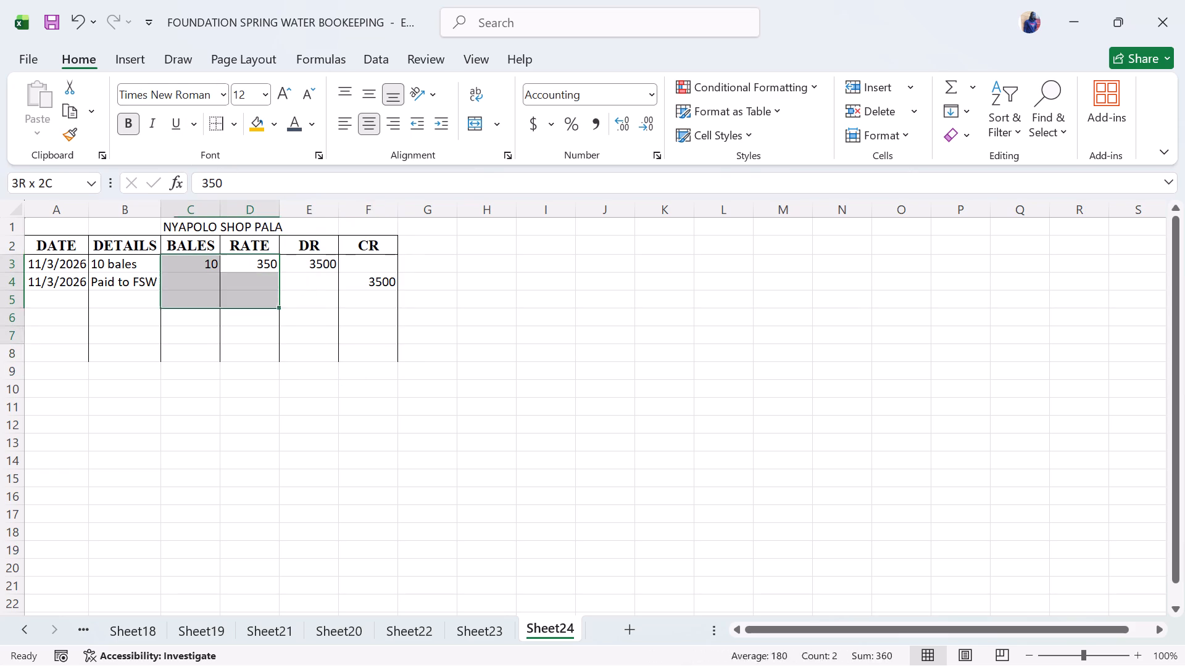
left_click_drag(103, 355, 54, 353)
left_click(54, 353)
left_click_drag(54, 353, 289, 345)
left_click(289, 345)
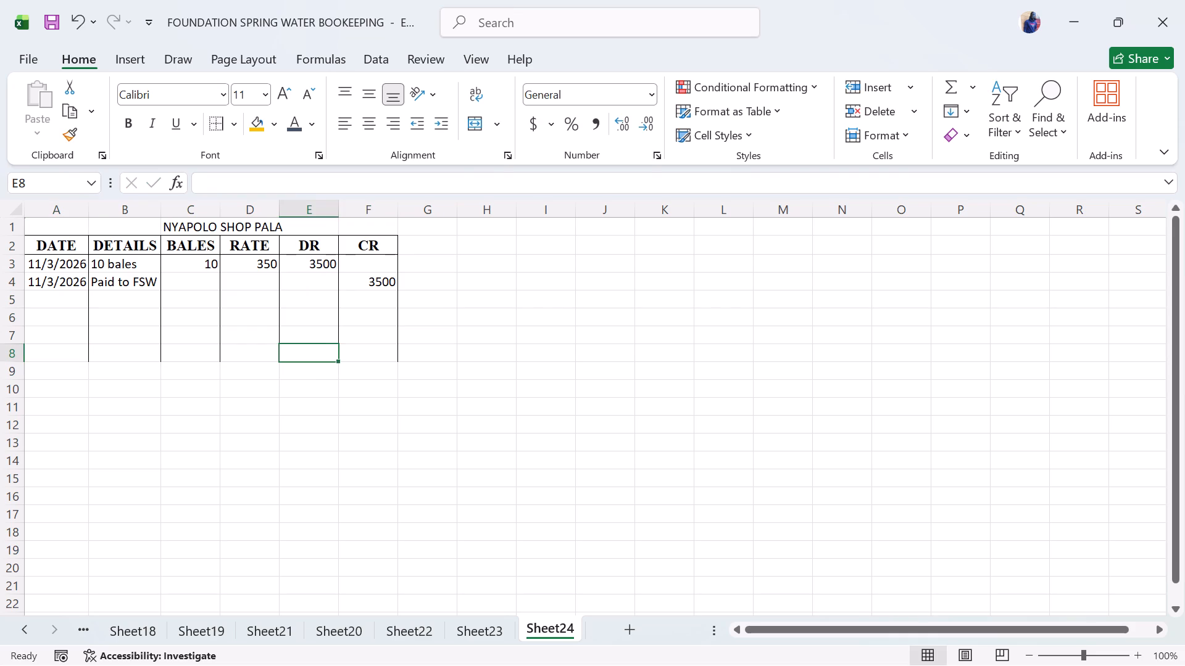
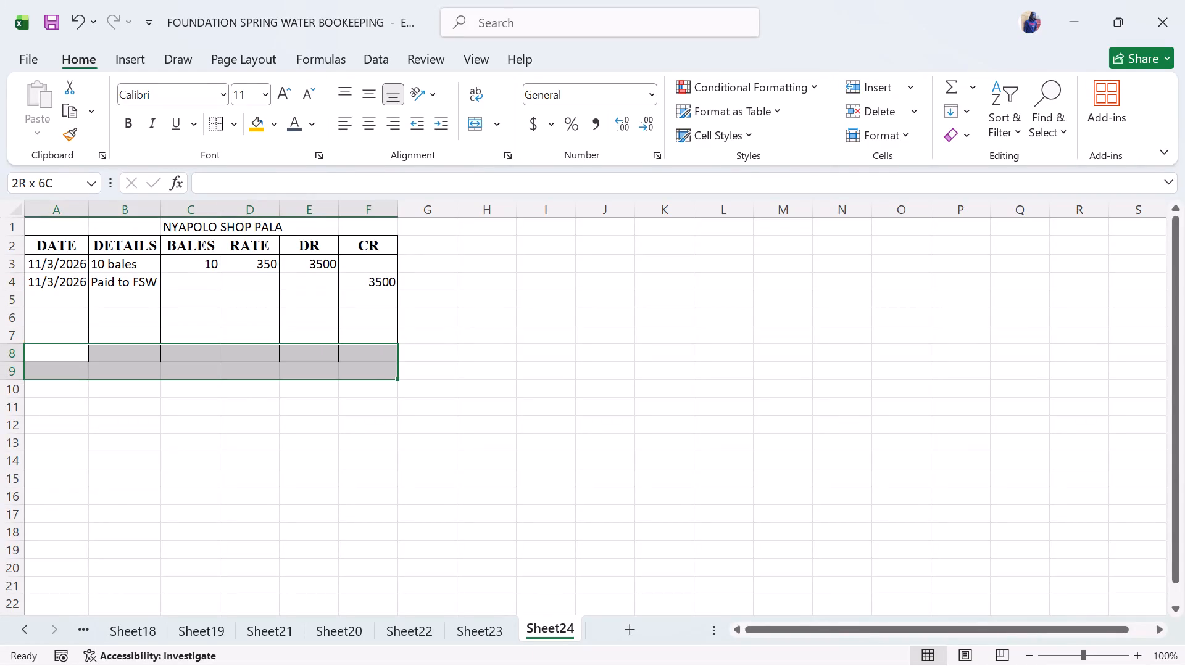
Add a bottom border under row 8 of the ledger, across cells A8:F8.
left_click(228, 122)
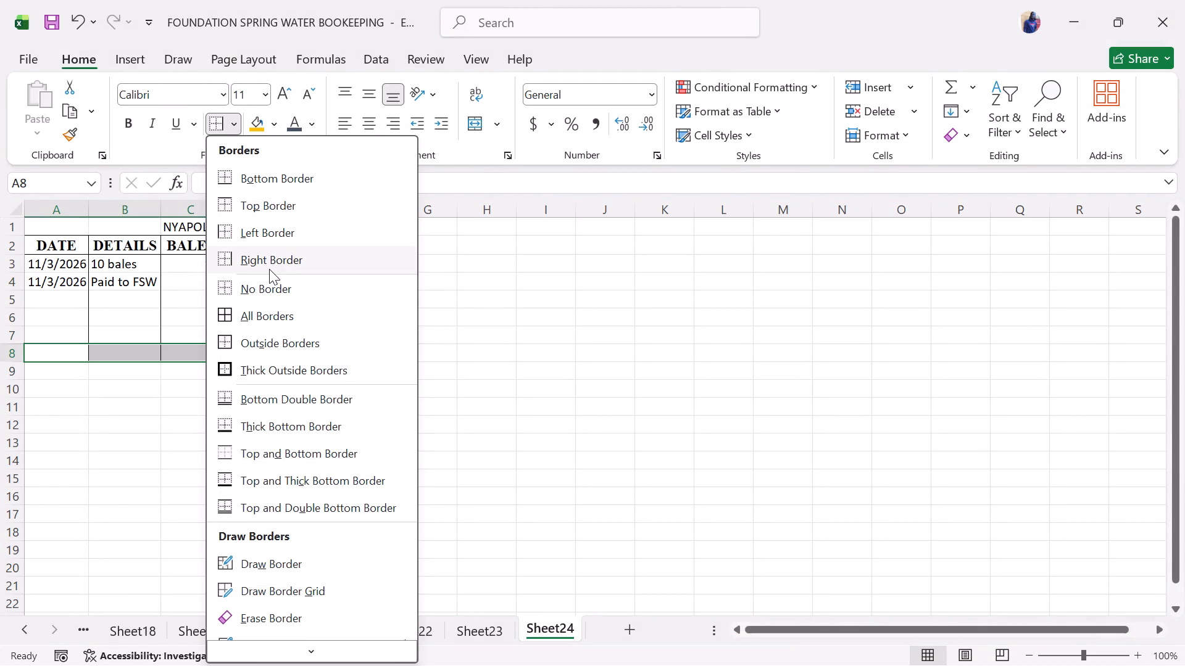
left_click(277, 183)
left_click(330, 348)
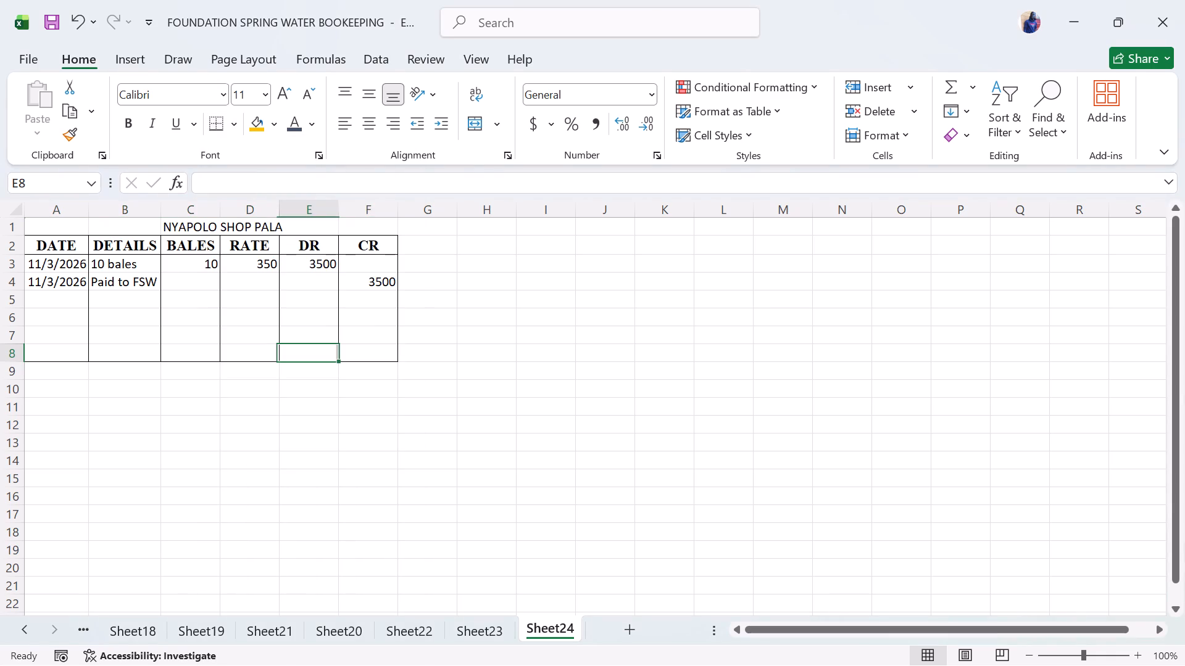
Format the RATE, DR and CR cells D2:F8 as Accounting with the KES currency symbol and two decimal places.
left_click_drag(252, 241, 370, 347)
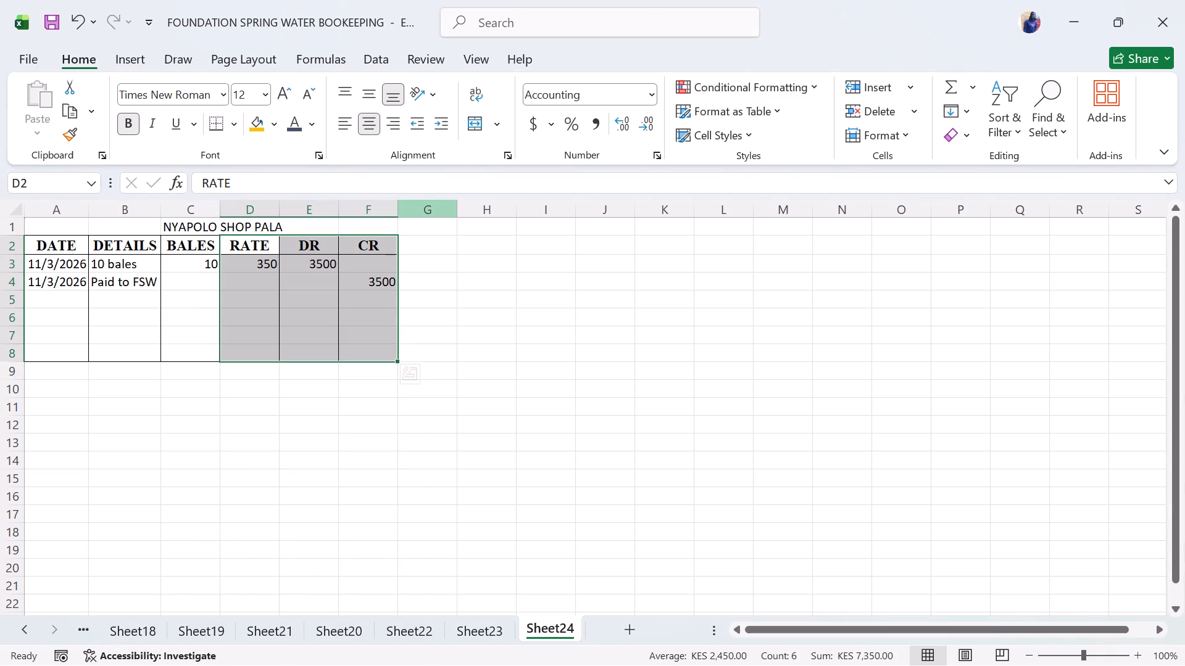
left_click(557, 120)
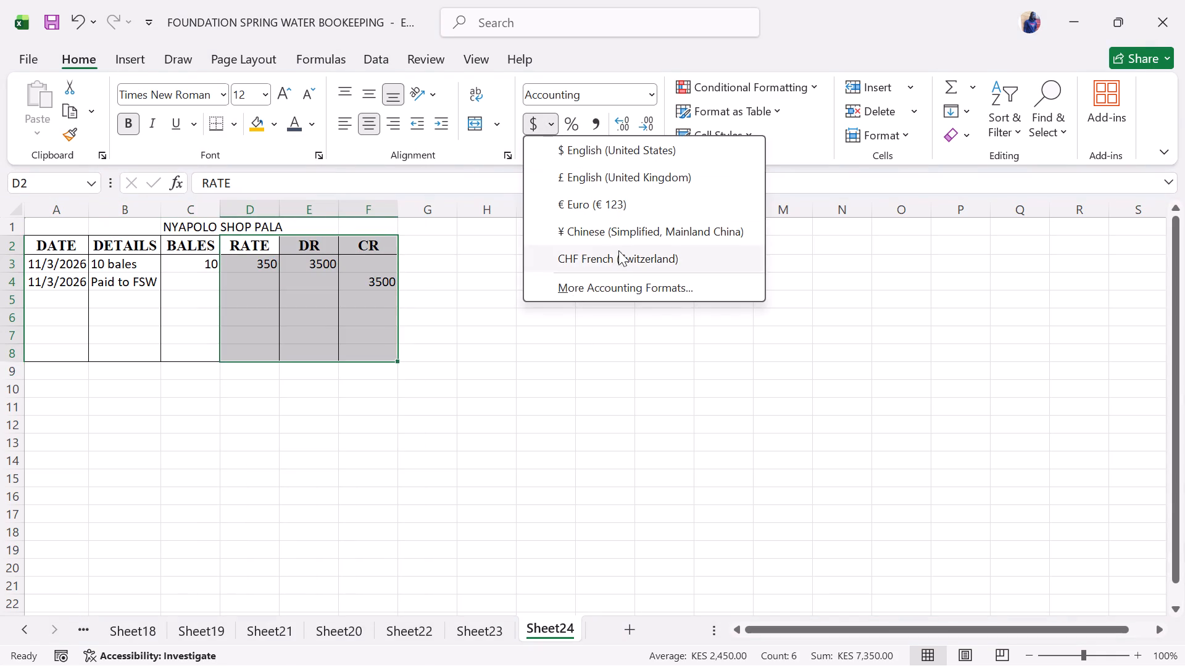
left_click(635, 284)
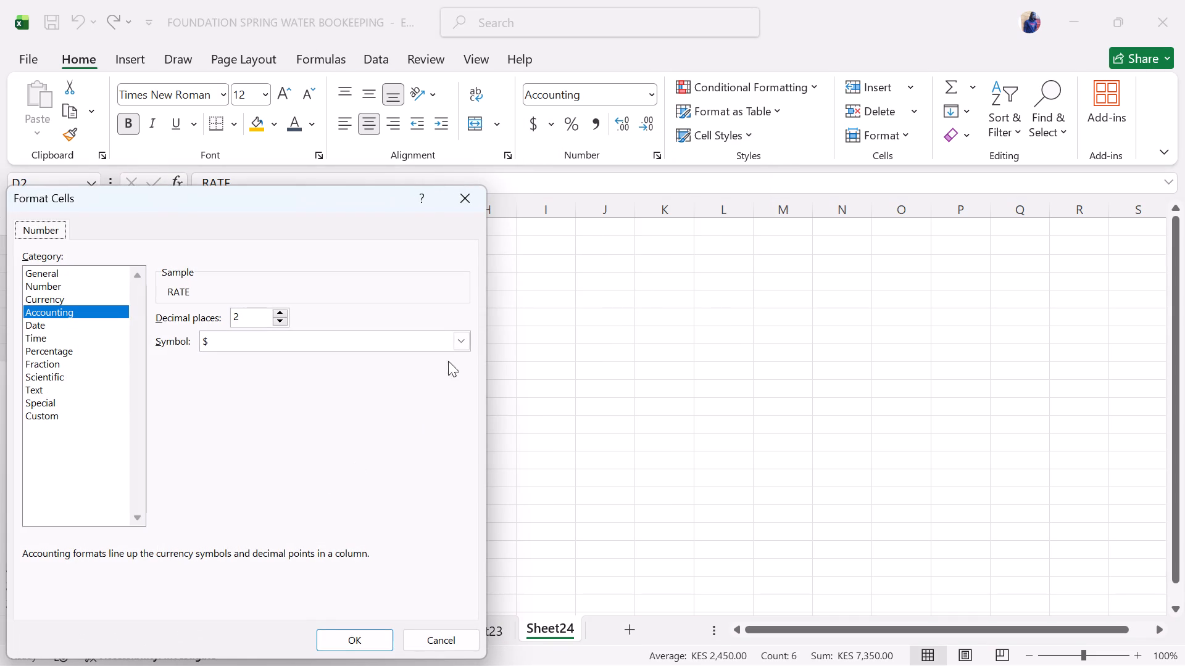
left_click(456, 344)
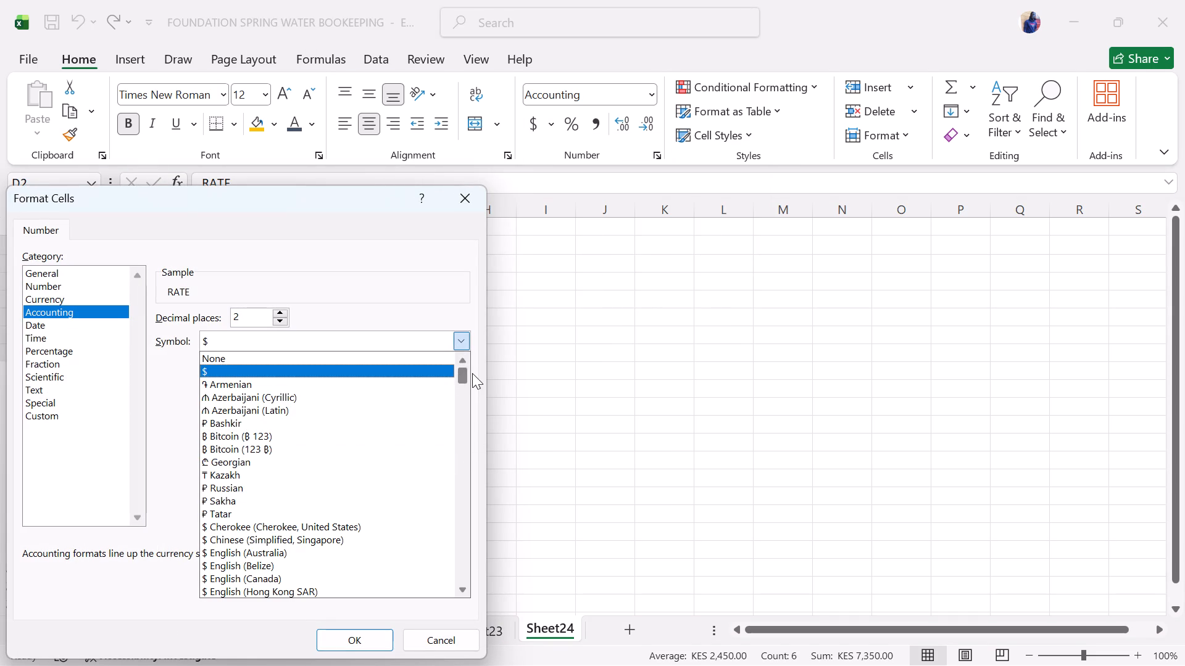
left_click_drag(463, 378, 472, 470)
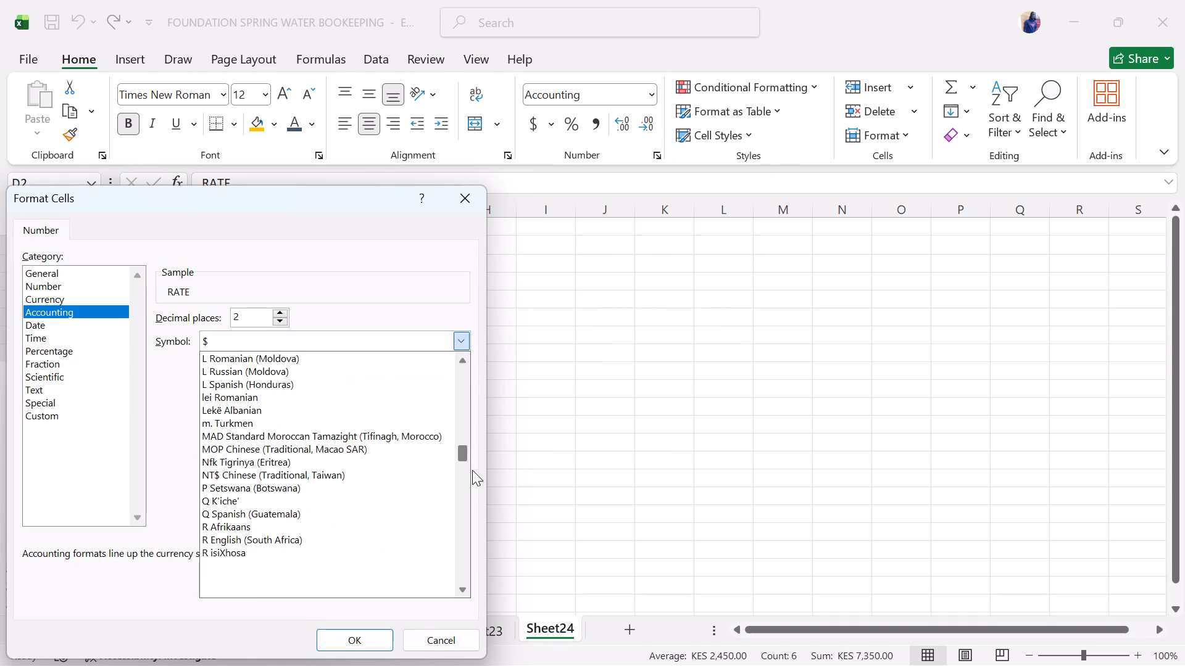
left_click_drag(472, 470, 480, 535)
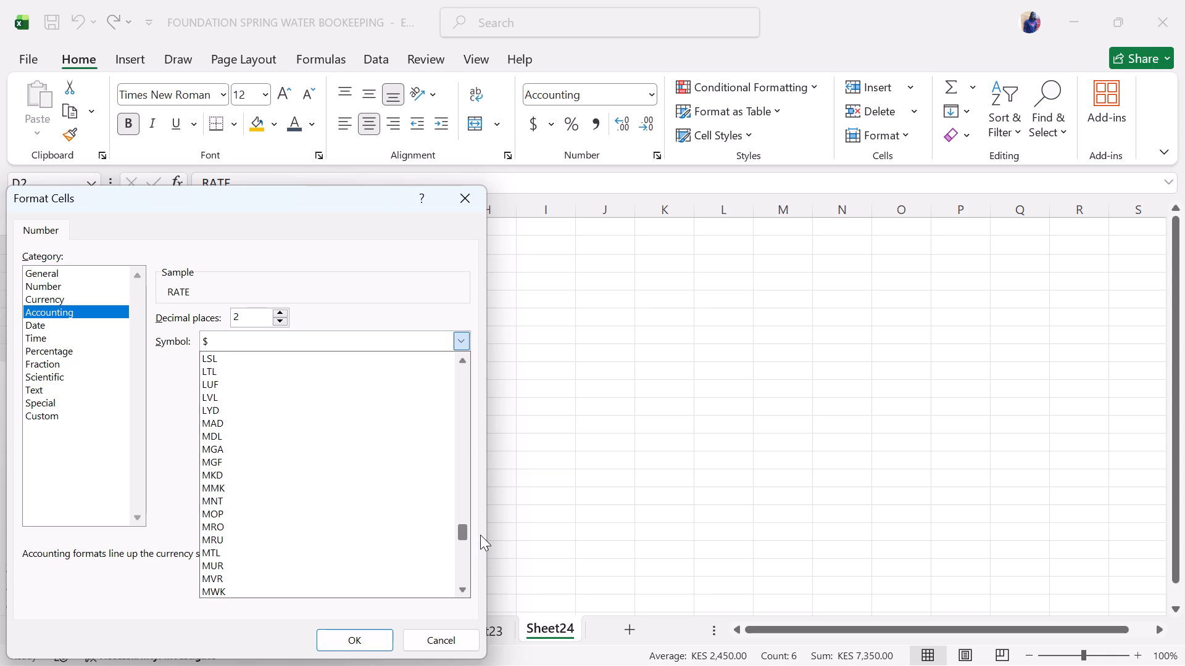
left_click_drag(480, 535, 478, 545)
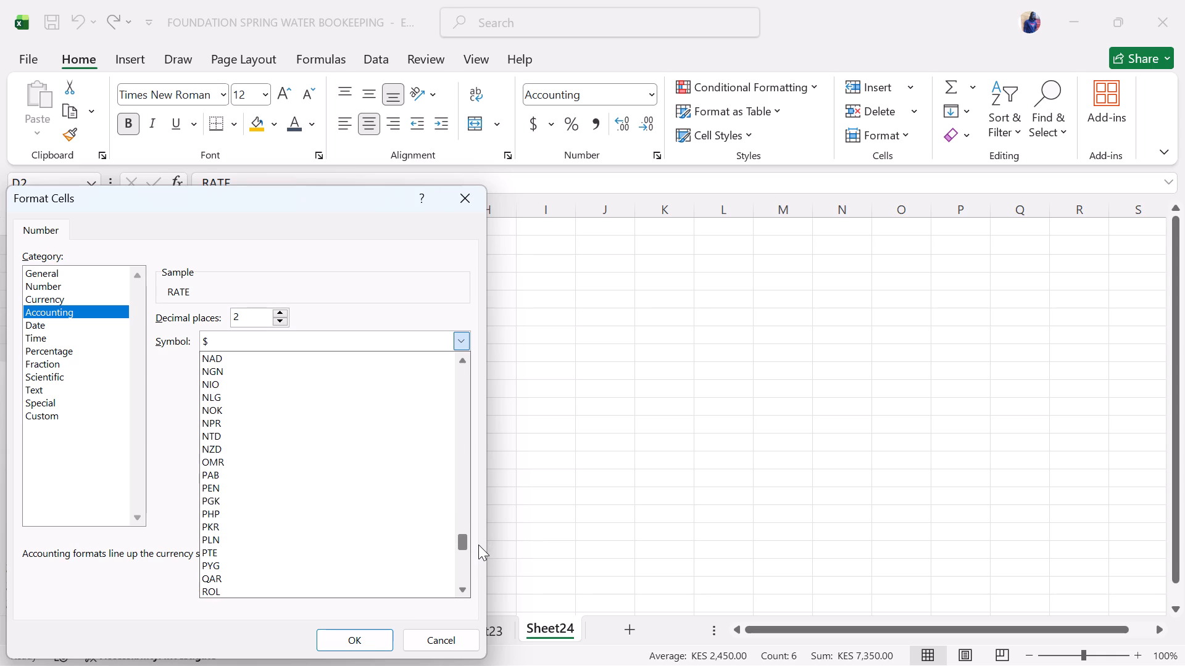
left_click_drag(478, 545, 482, 556)
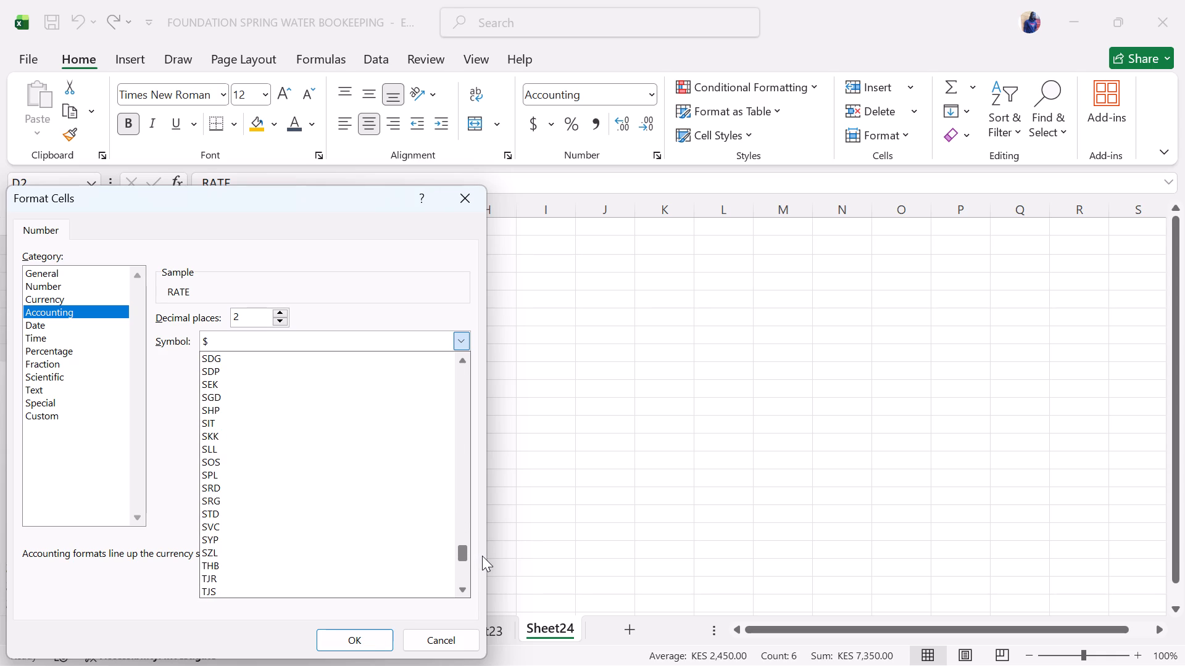
left_click_drag(482, 556, 477, 572)
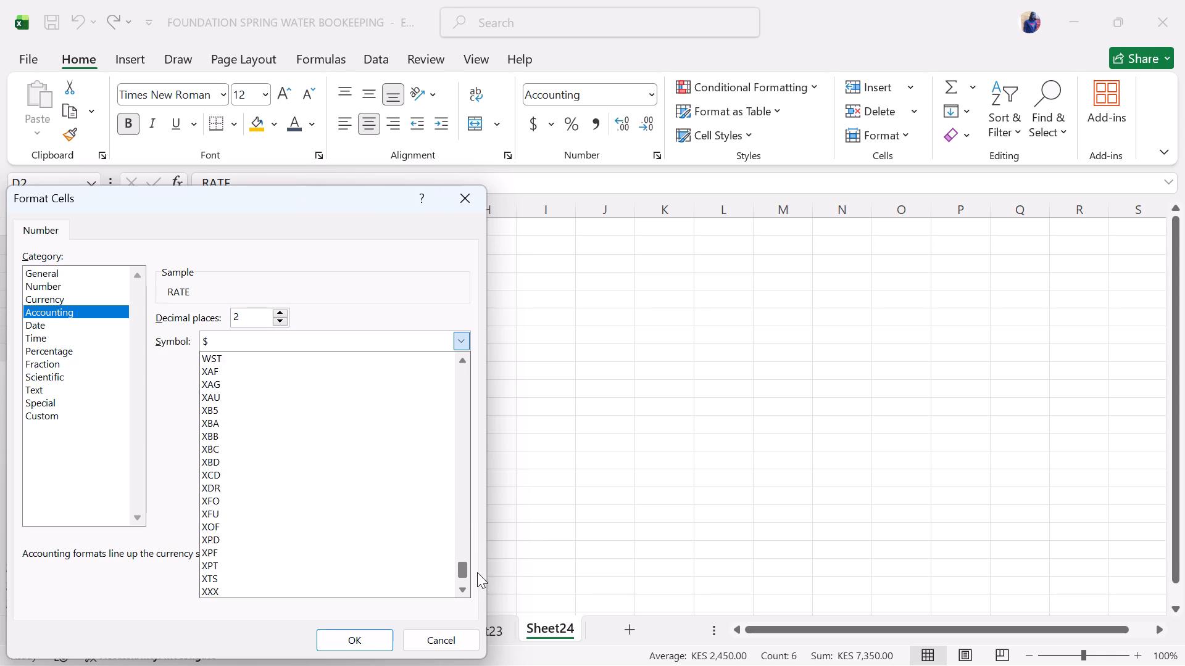
left_click_drag(477, 572, 481, 562)
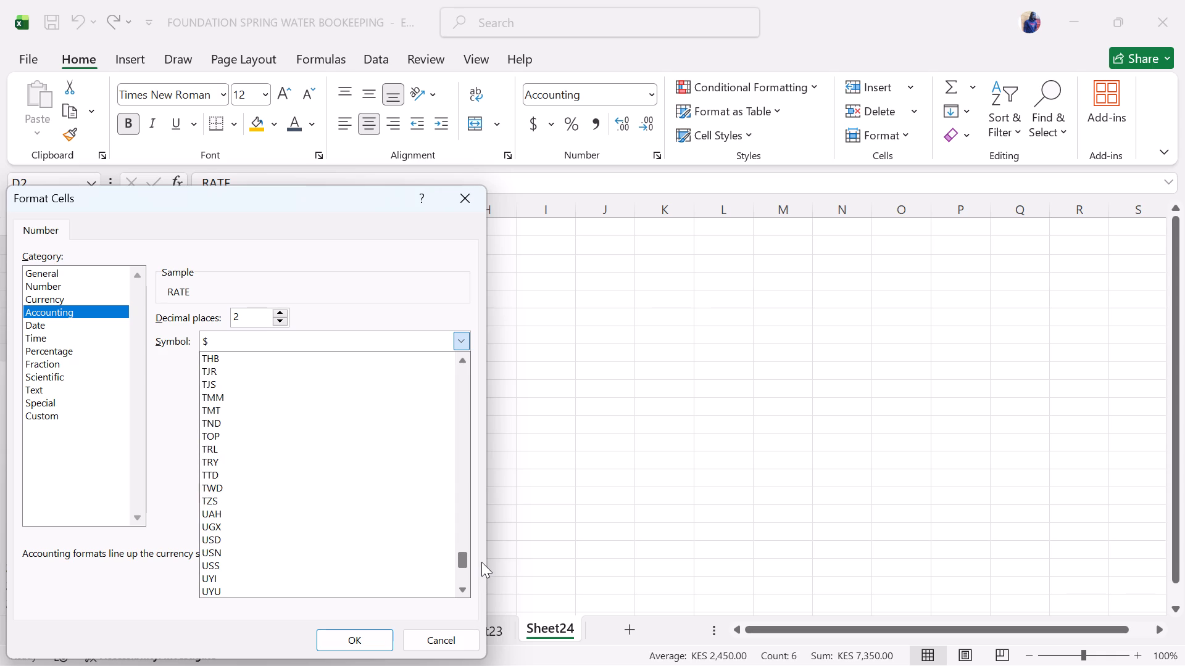
left_click_drag(481, 562, 501, 522)
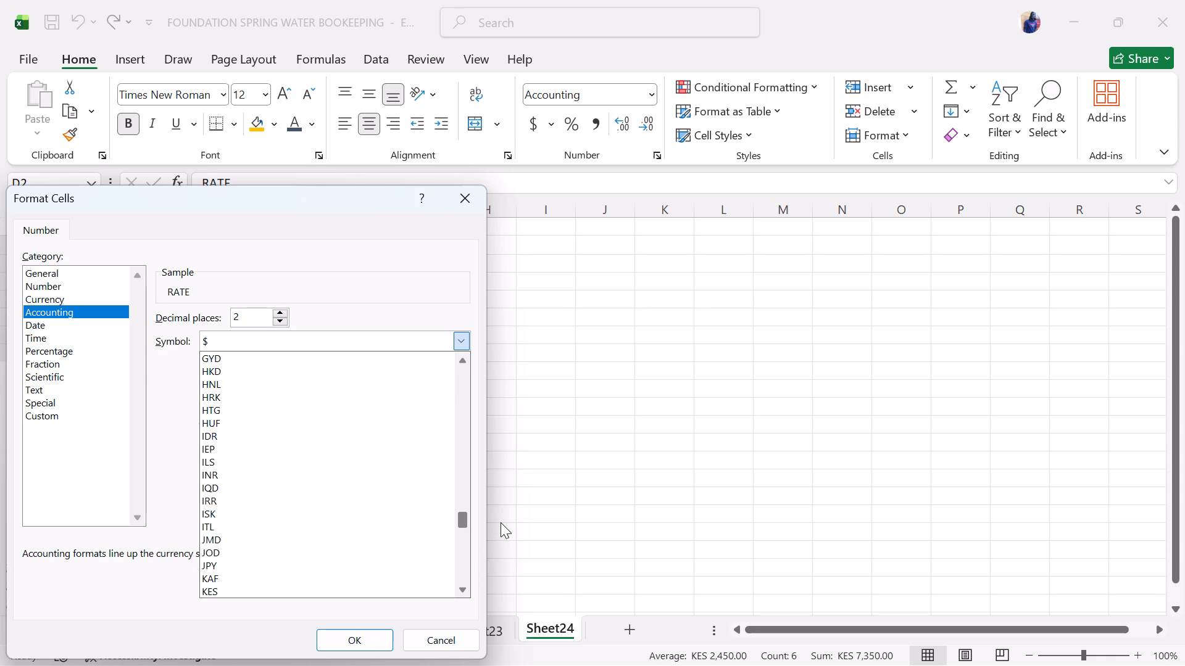
left_click_drag(501, 522, 501, 526)
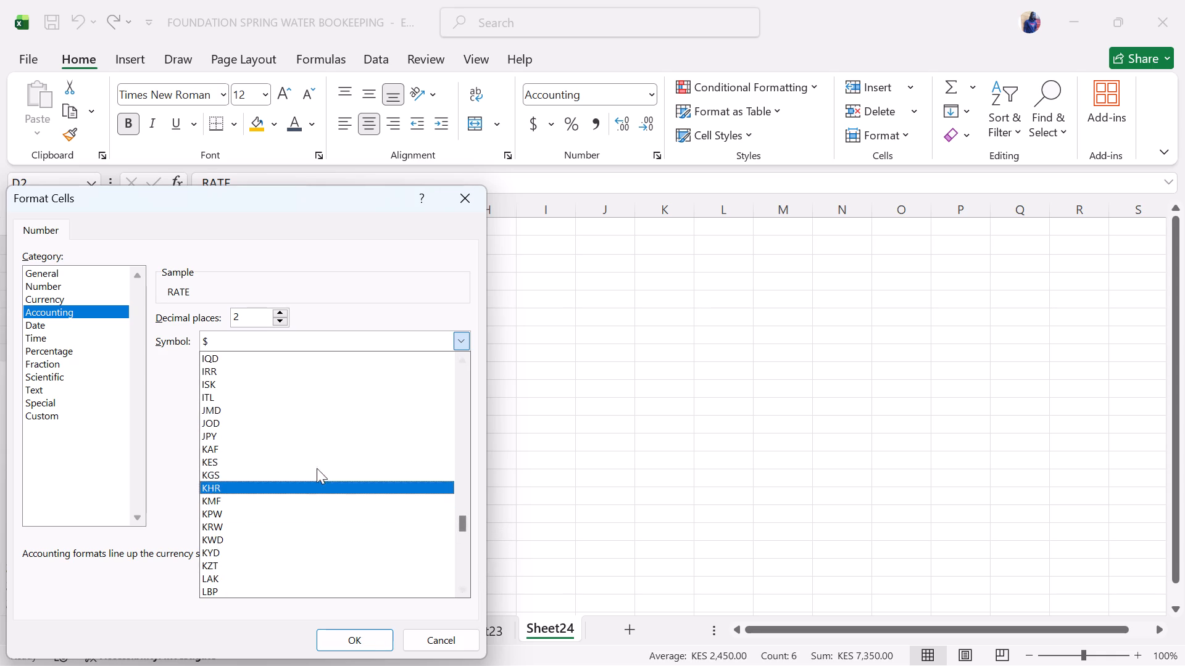
left_click(312, 456)
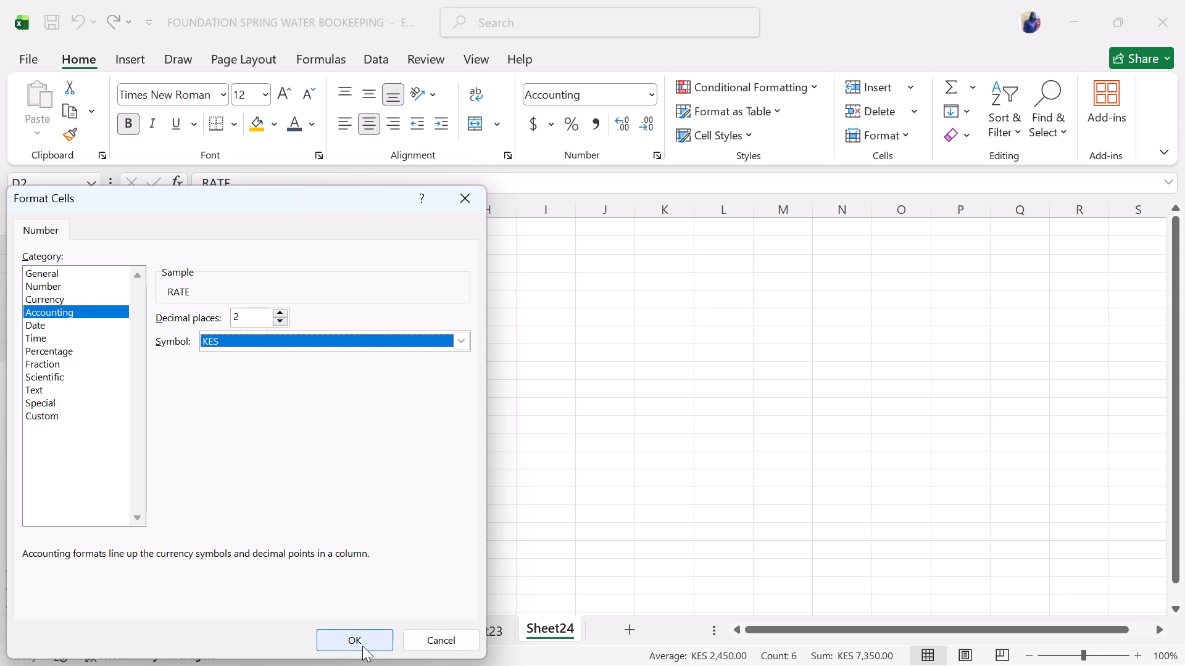
left_click(362, 646)
left_click(551, 517)
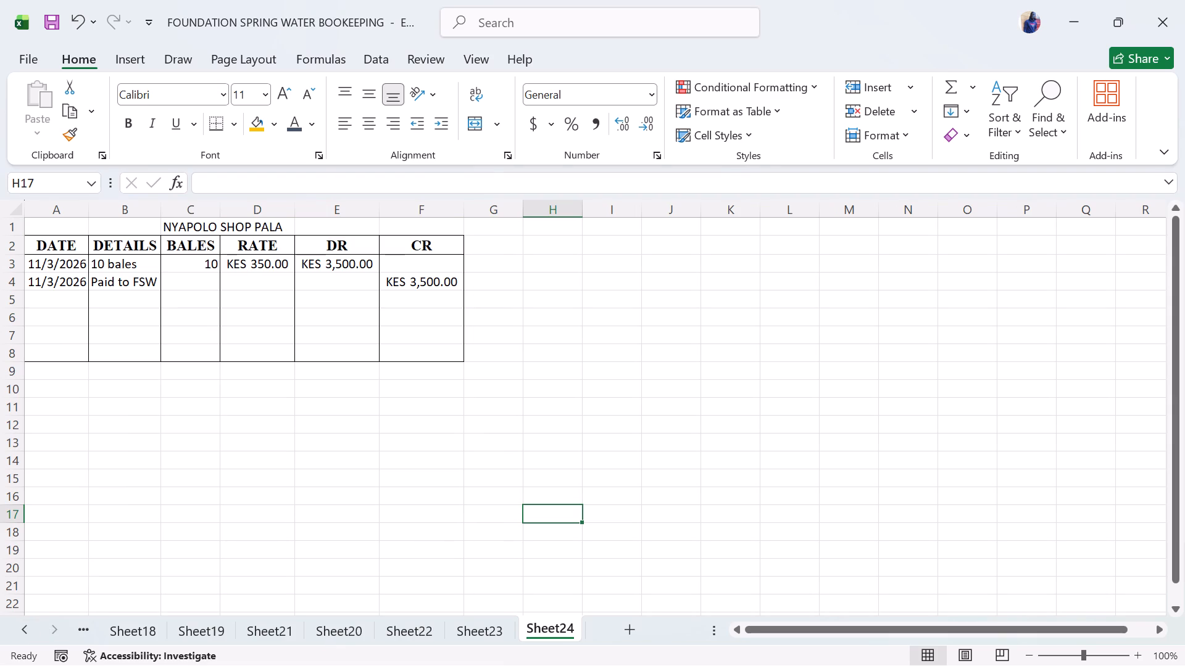
Total the DR column in cell E8 with a SUM of E3 and the DR cells below it.
left_click(323, 363)
left_click(323, 358)
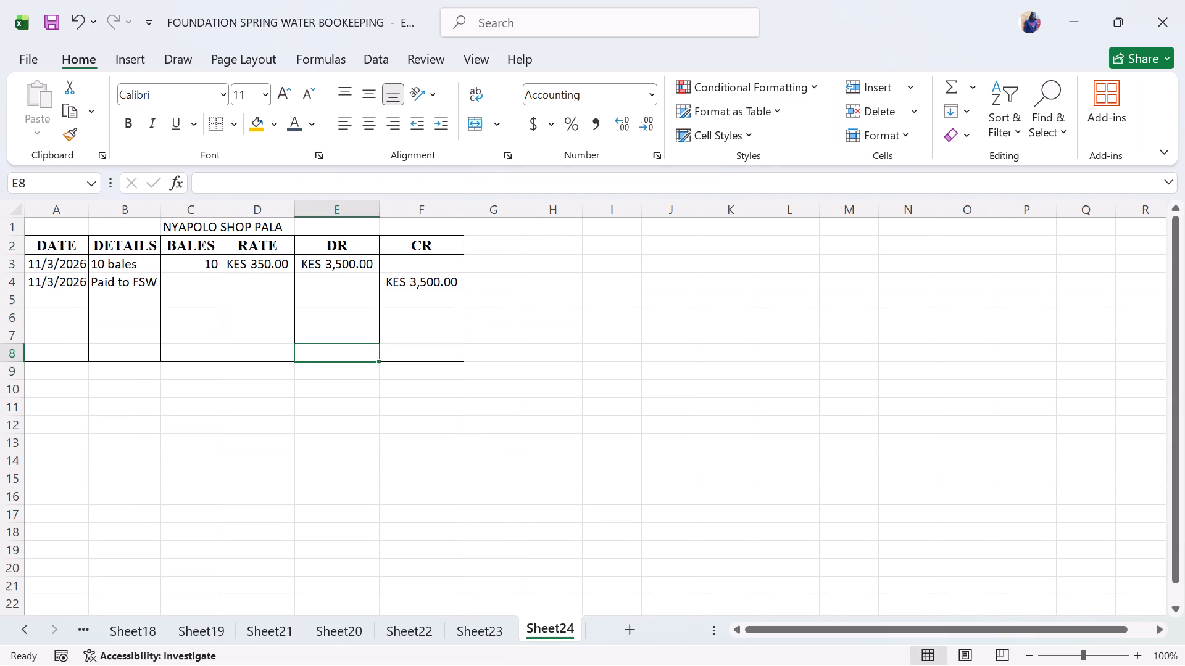
type("=SUM")
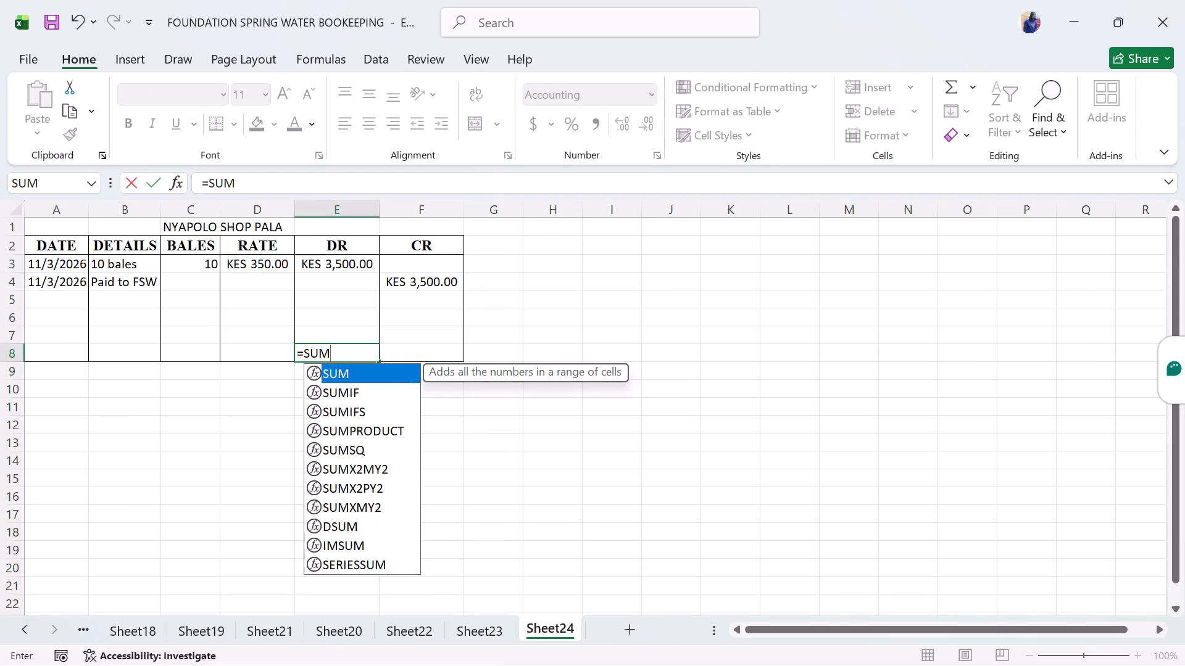
double_click(334, 371)
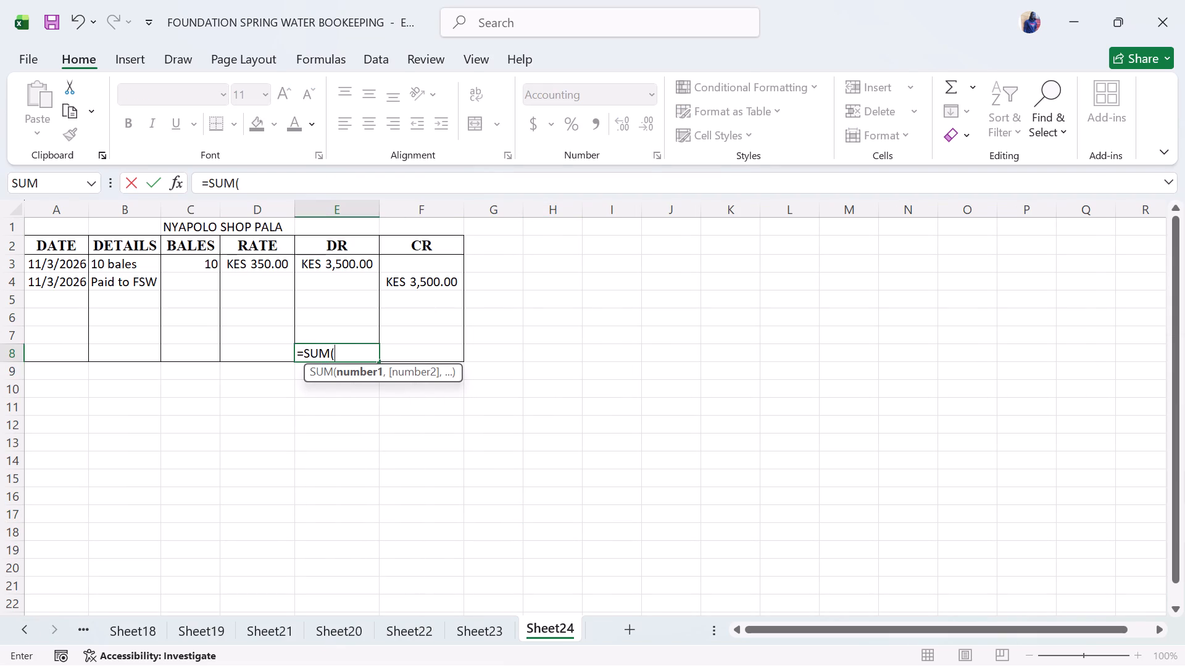
left_click(339, 263)
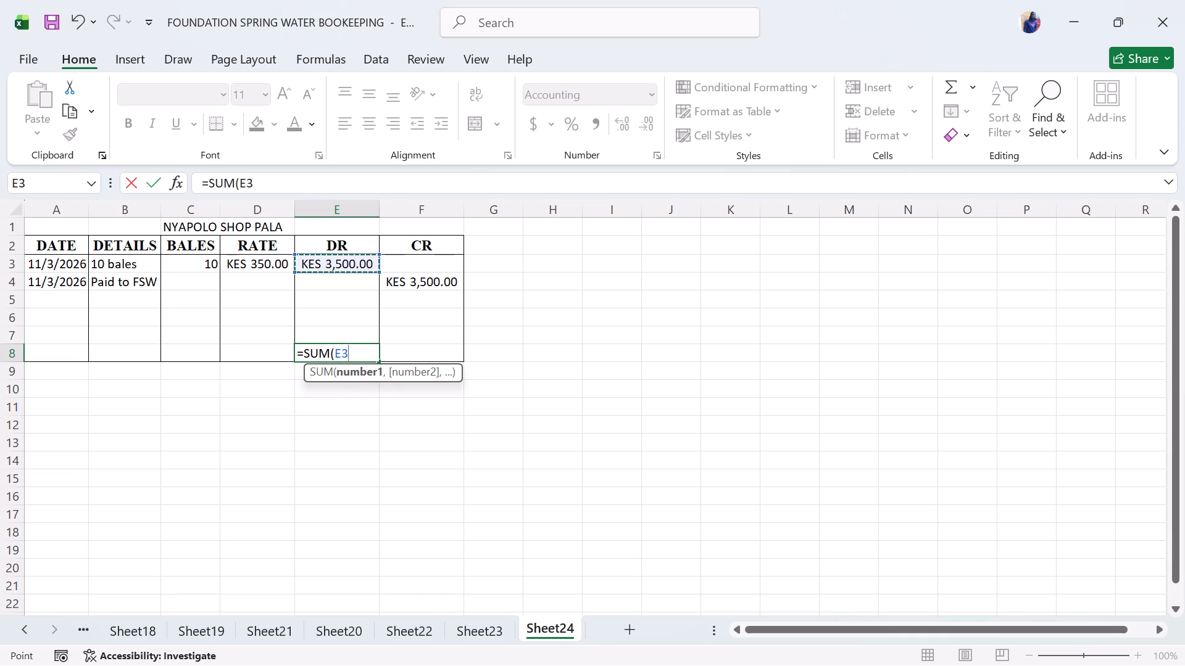
key("comma")
left_click_drag(339, 282, 351, 324)
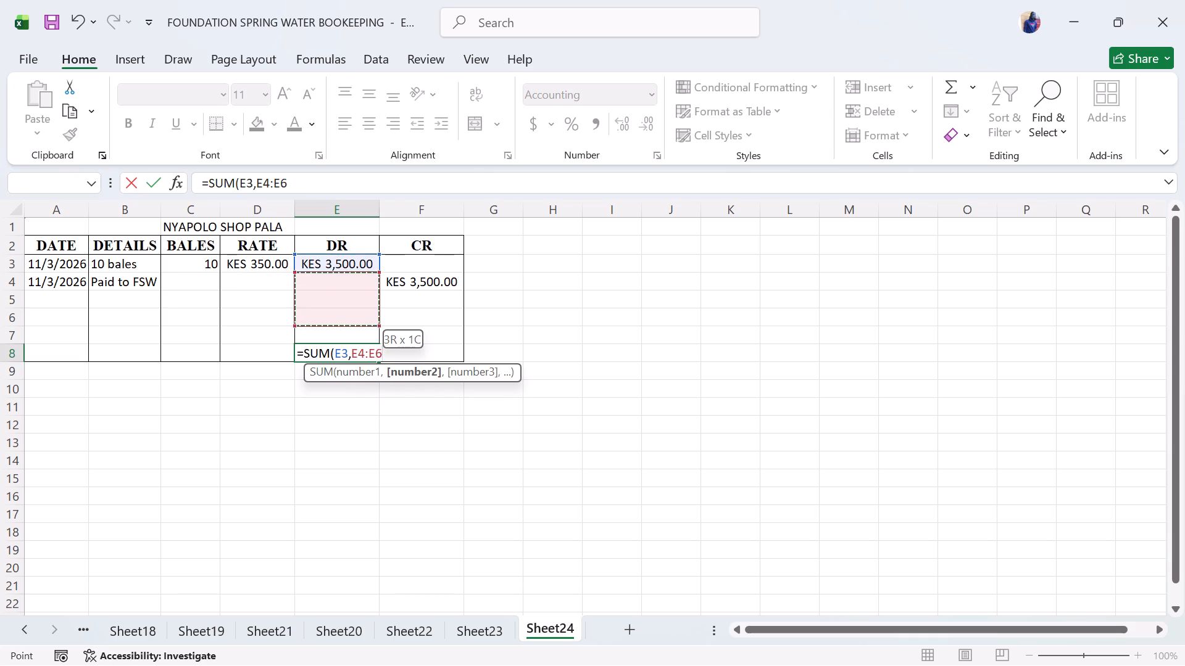
left_click_drag(351, 324, 351, 330)
key("Return")
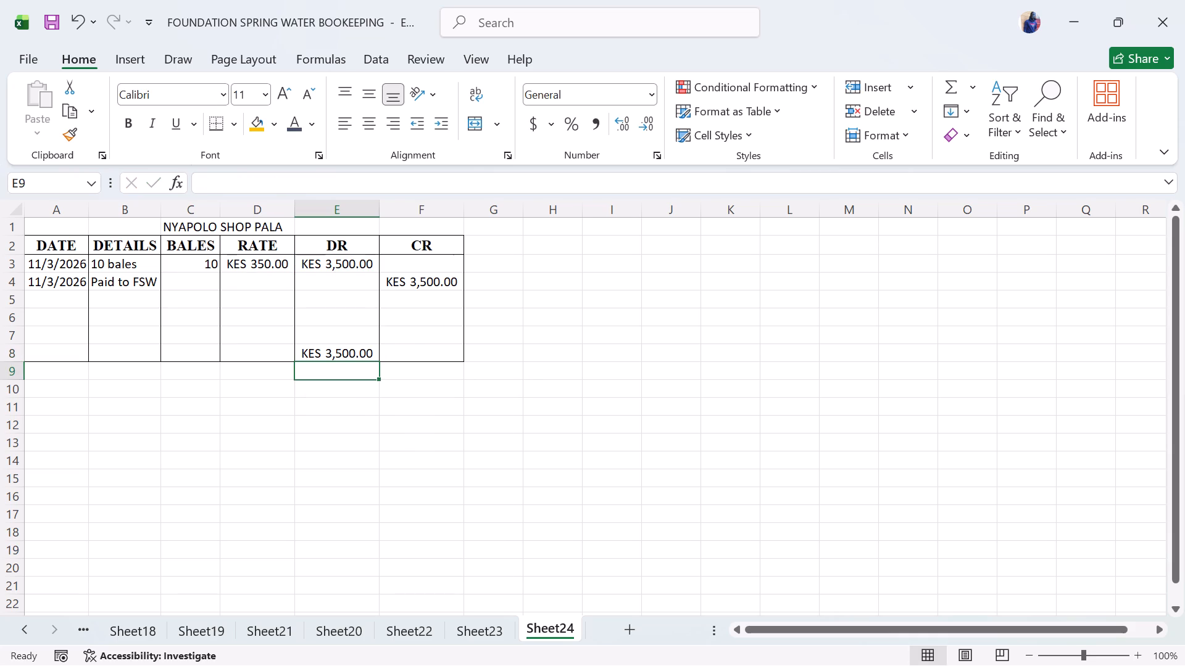
Total the CR column in cell F8 with a SUM of F3 and the CR cells below it.
left_click(413, 358)
type("=SUM")
double_click(438, 369)
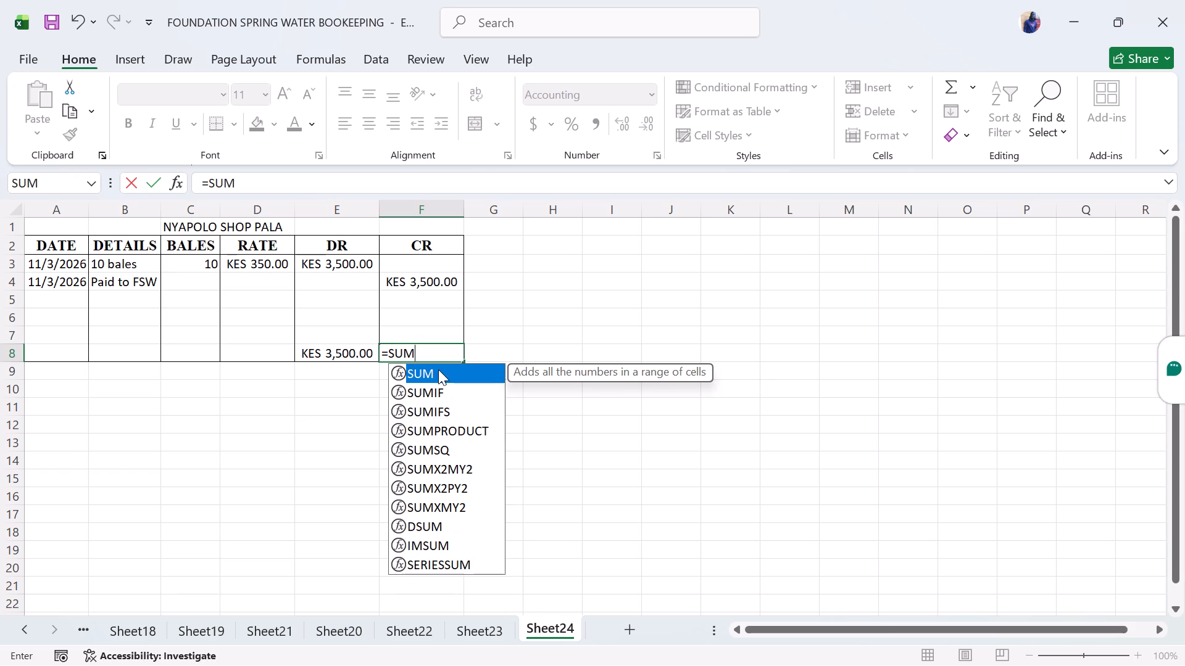
left_click(438, 267)
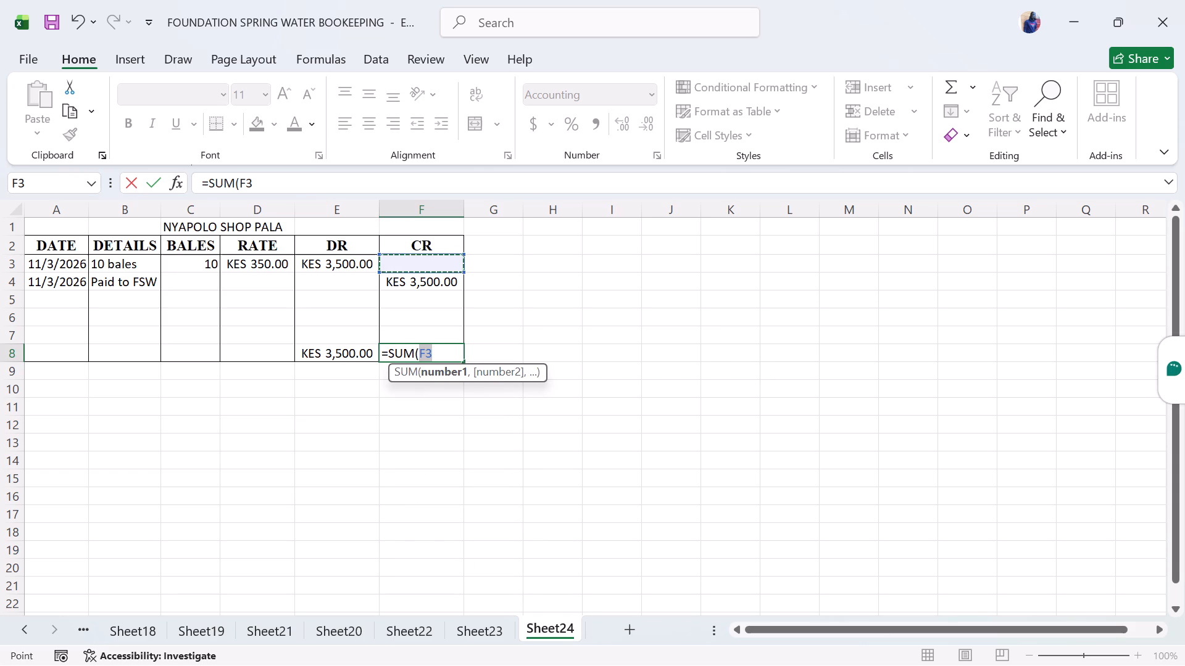
key("comma")
left_click_drag(426, 286, 422, 340)
key("Return")
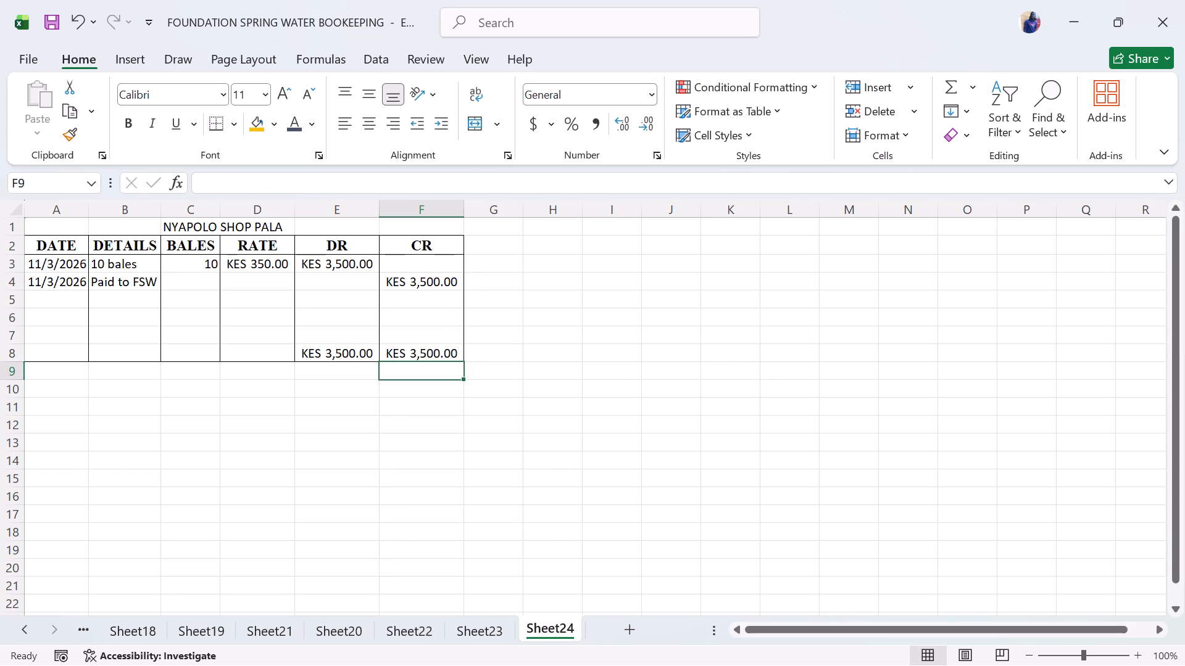
Enter the label Bal in cell E9, below the DR total.
left_click(340, 364)
type("BAL")
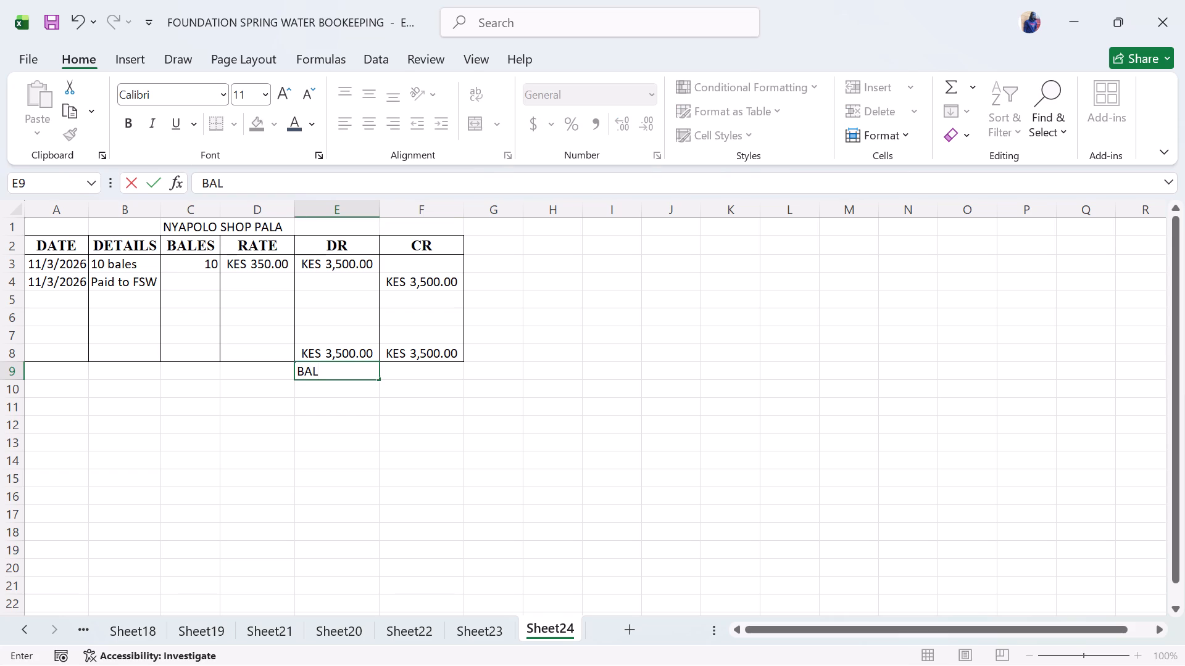
key("BackSpace")
key("BackSpace")
type("al")
Calculate the balance in cell F9 as the DR total minus the CR total, =E8-F8.
left_click(402, 366)
key("equal")
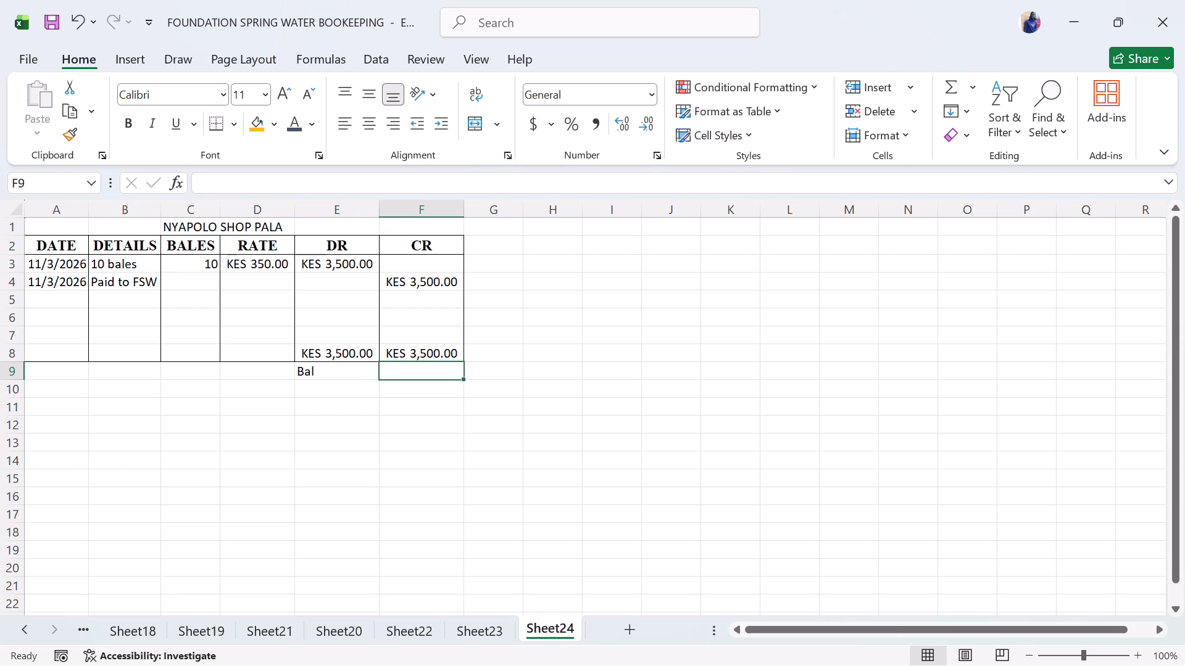
left_click(352, 352)
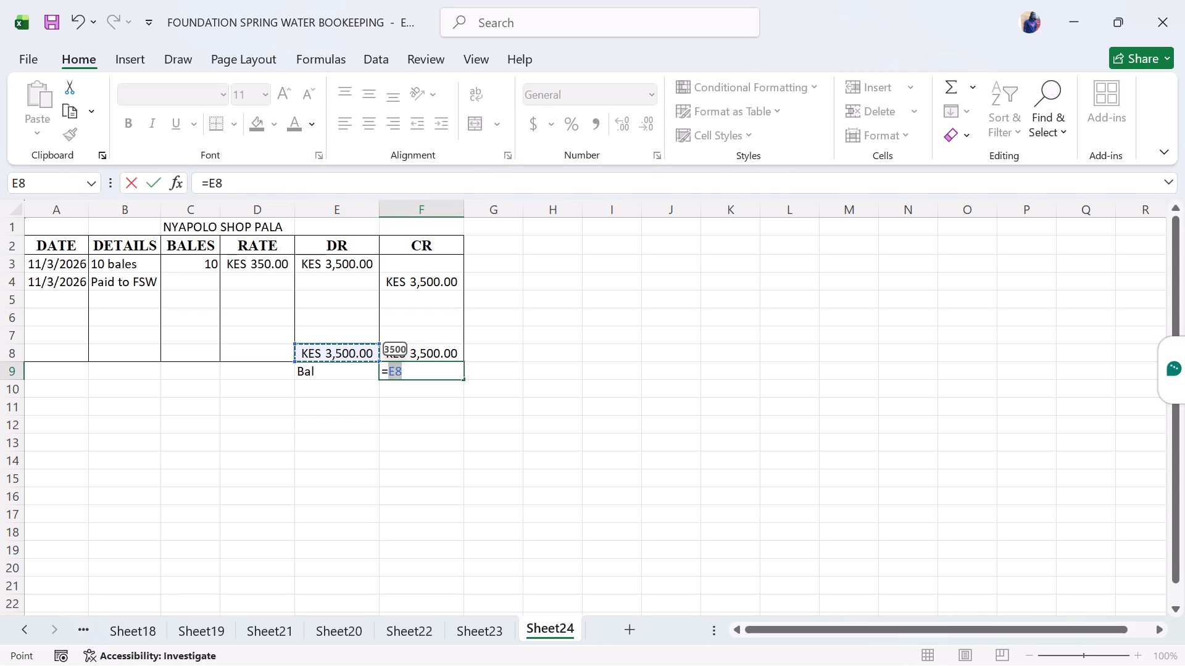
key("minus")
left_click(402, 354)
key("Return")
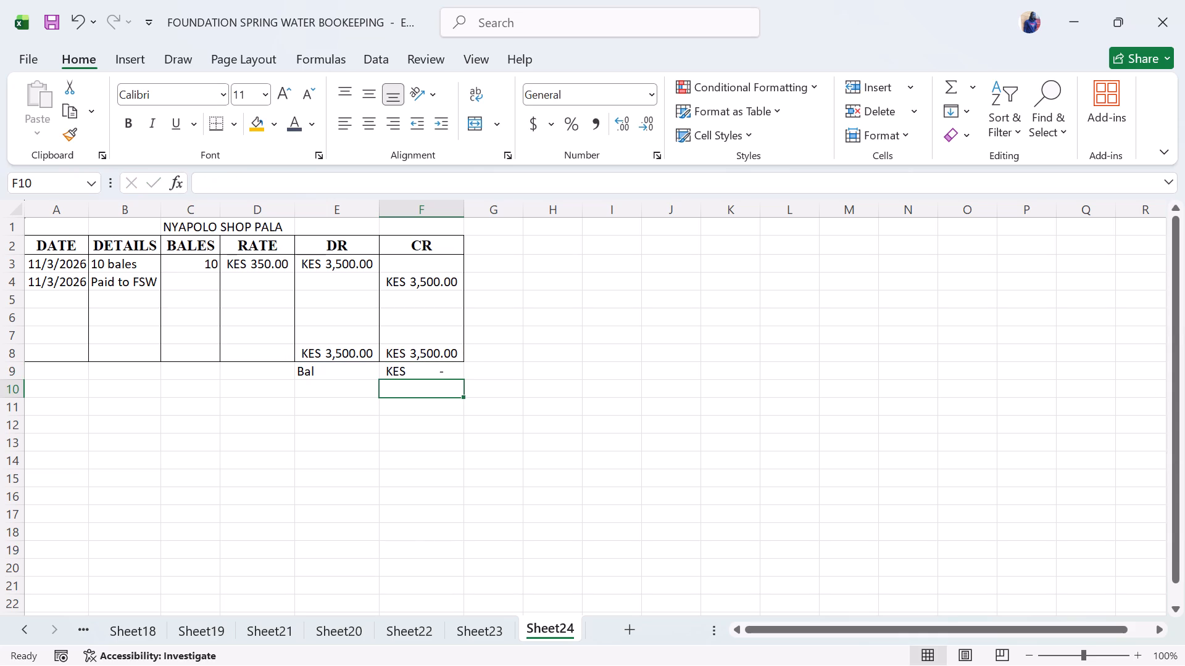
Apply all borders to the balance cells E9:F9.
left_click_drag(331, 372, 439, 371)
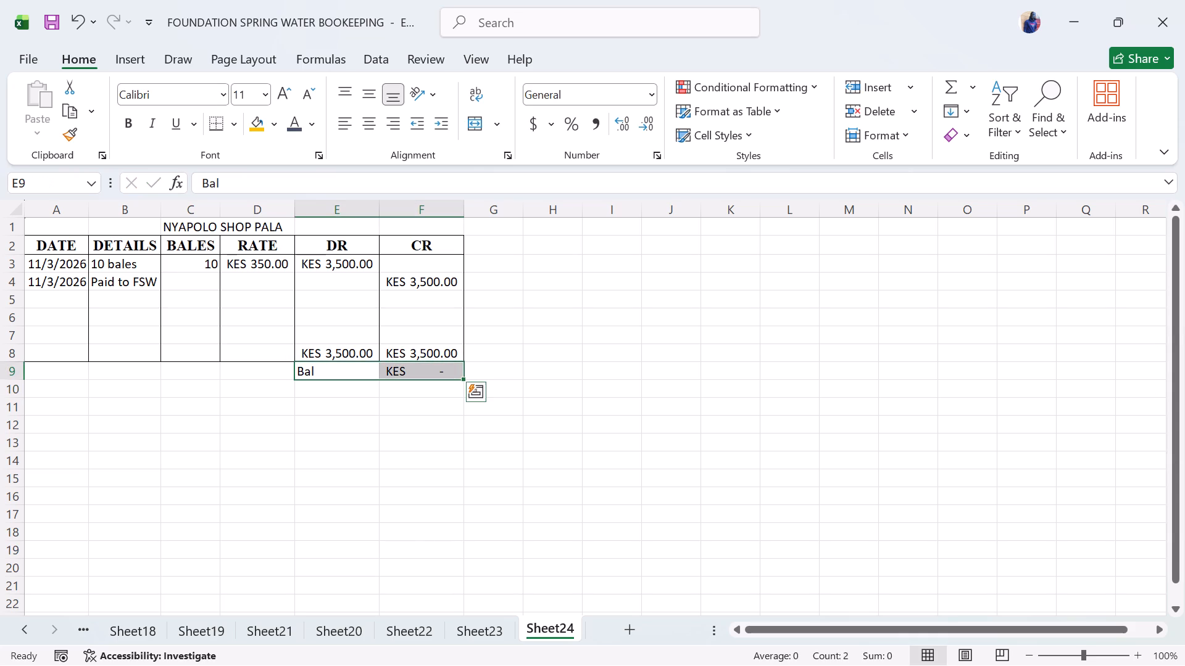
left_click(234, 125)
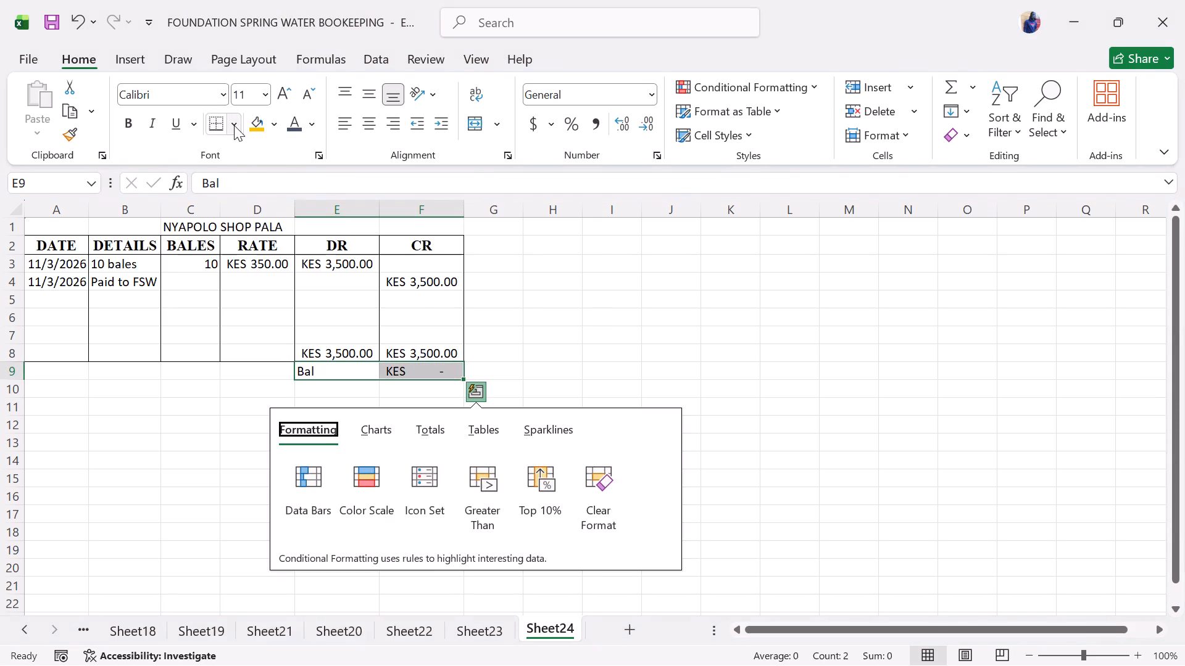
left_click(277, 314)
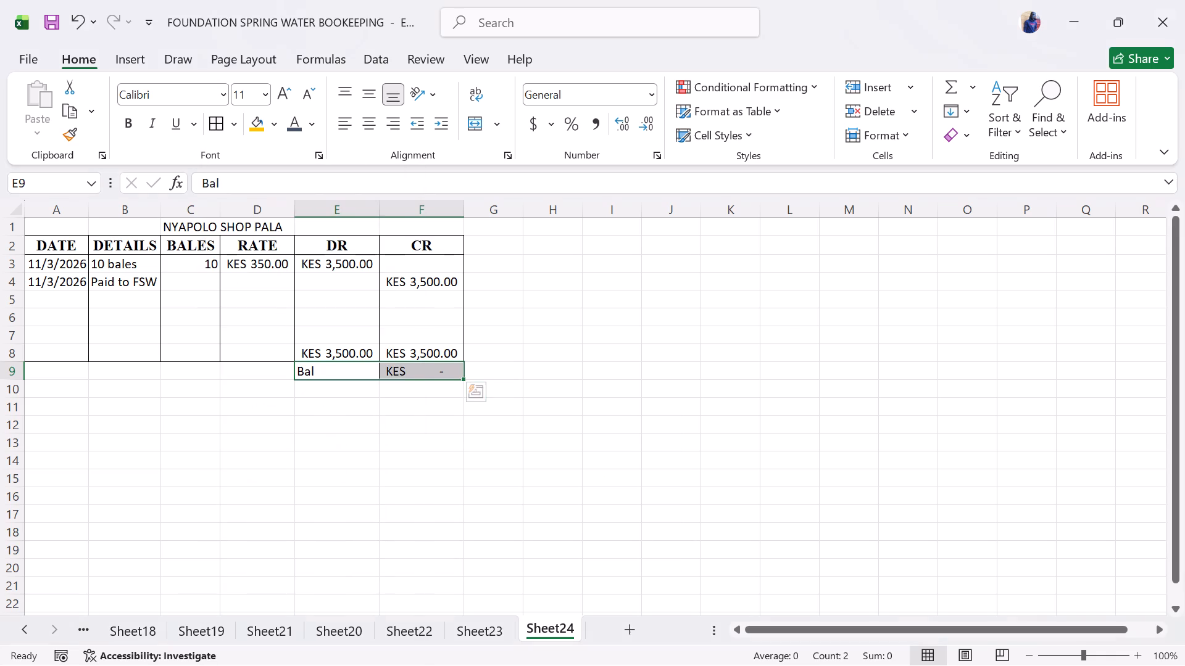
left_click(544, 350)
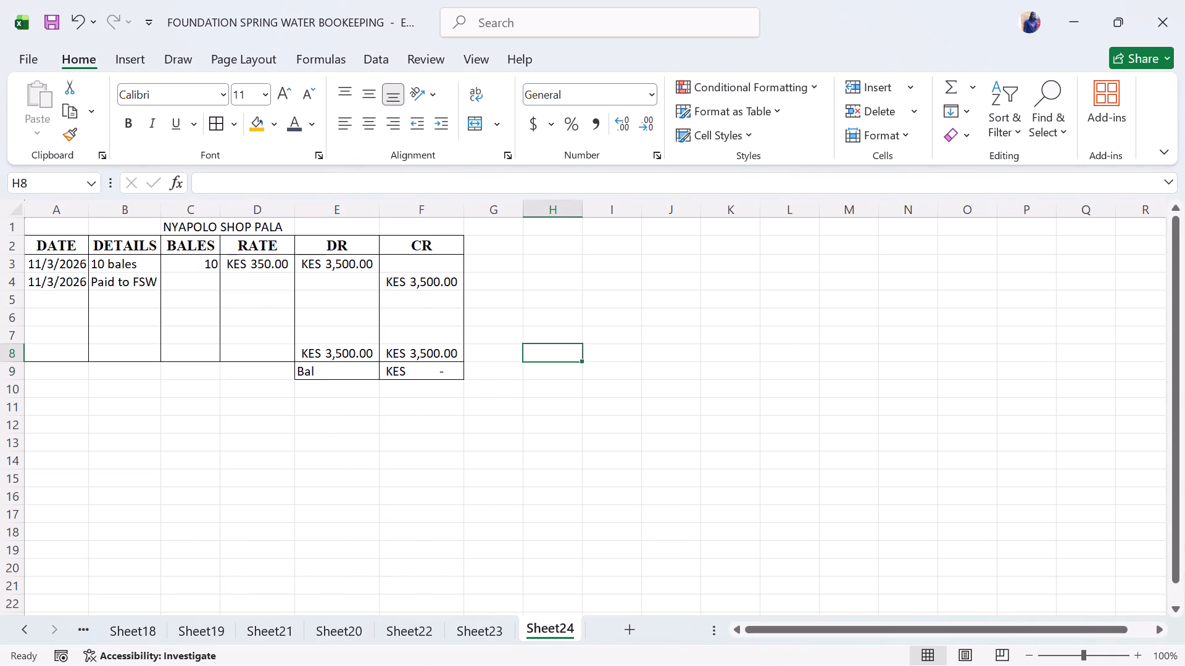
Make the NYAPOLO SHOP PALA title in row 1 bold.
left_click_drag(183, 229, 267, 224)
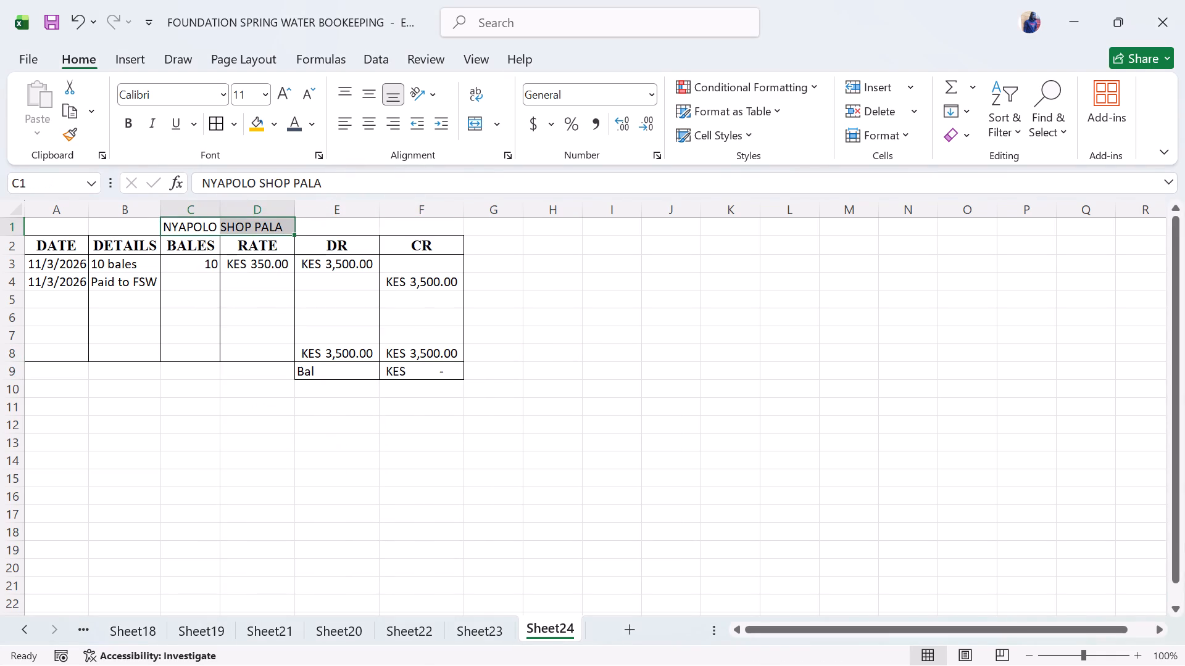
key("ctrl+b")
left_click(342, 284)
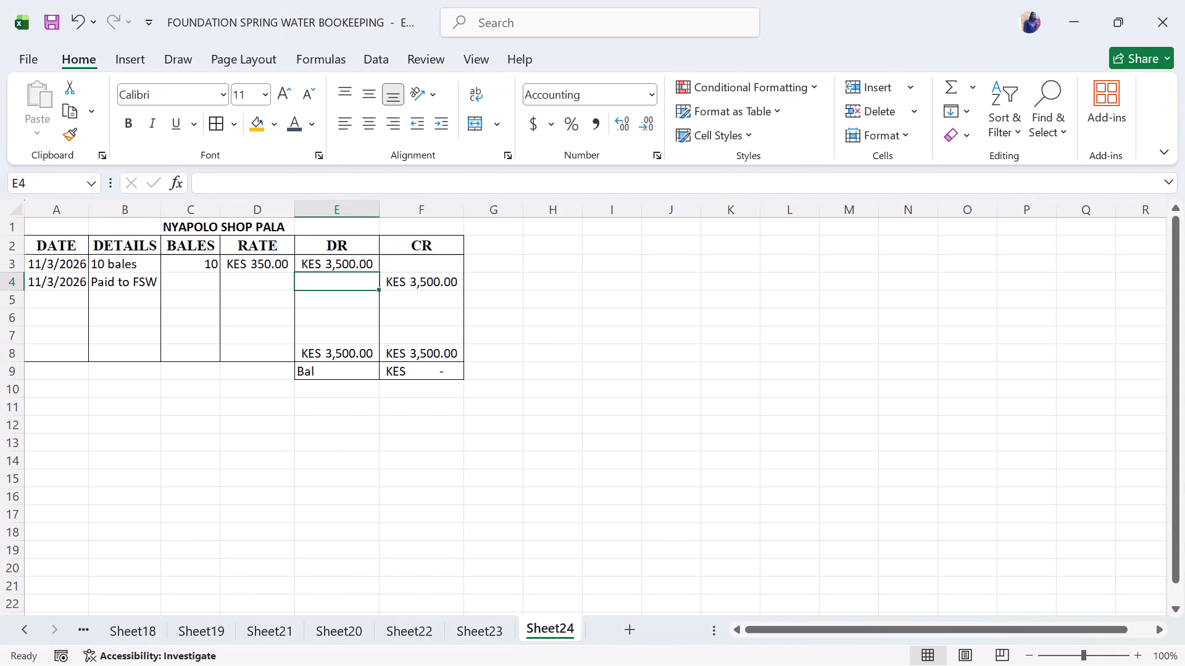
Set the whole NYAPOLO SHOP PALA ledger table, A1:F9, in Times New Roman at size 12.
key("ctrl+a")
left_click(152, 290)
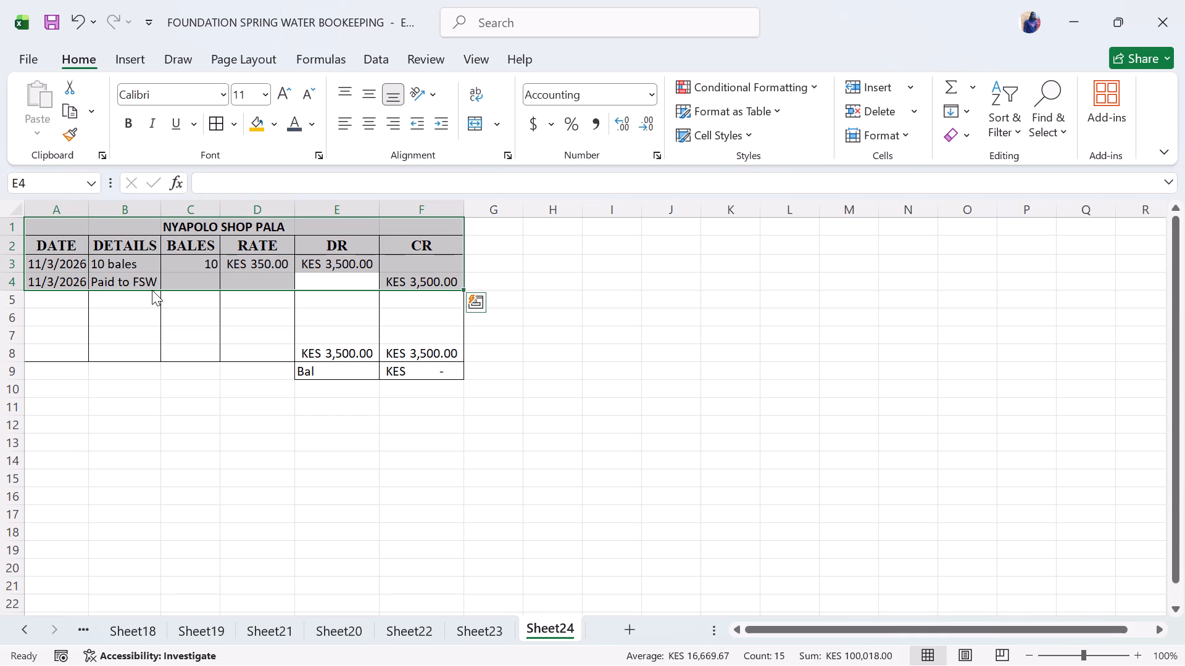
left_click(62, 238)
left_click_drag(62, 226, 437, 367)
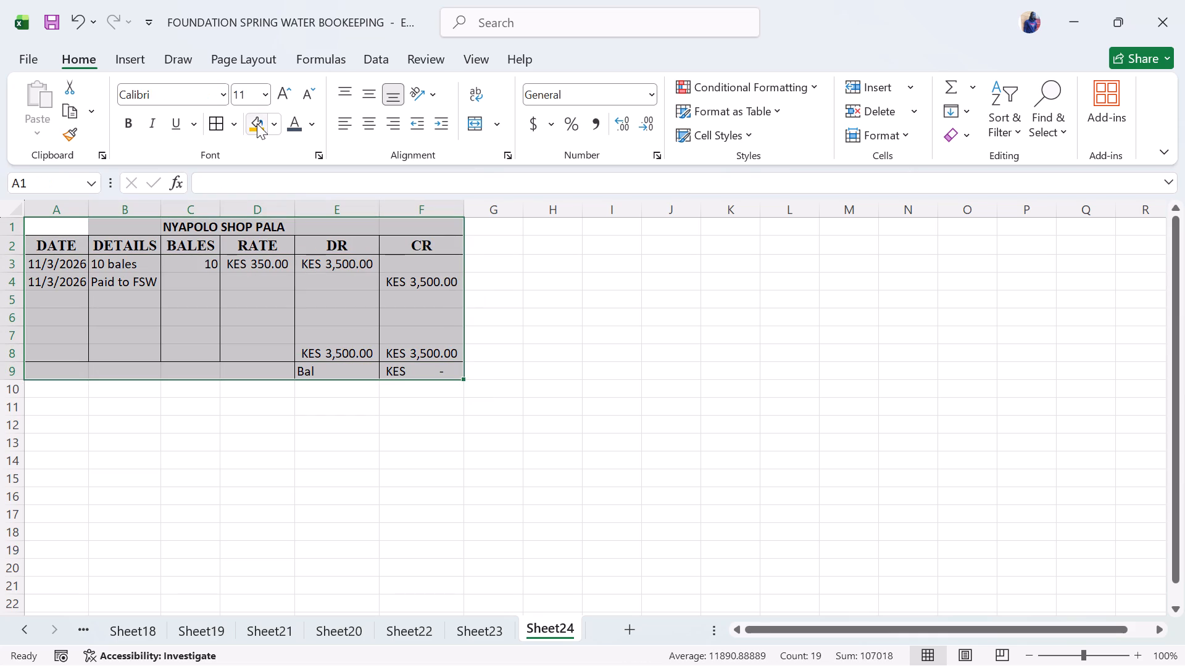
left_click(224, 94)
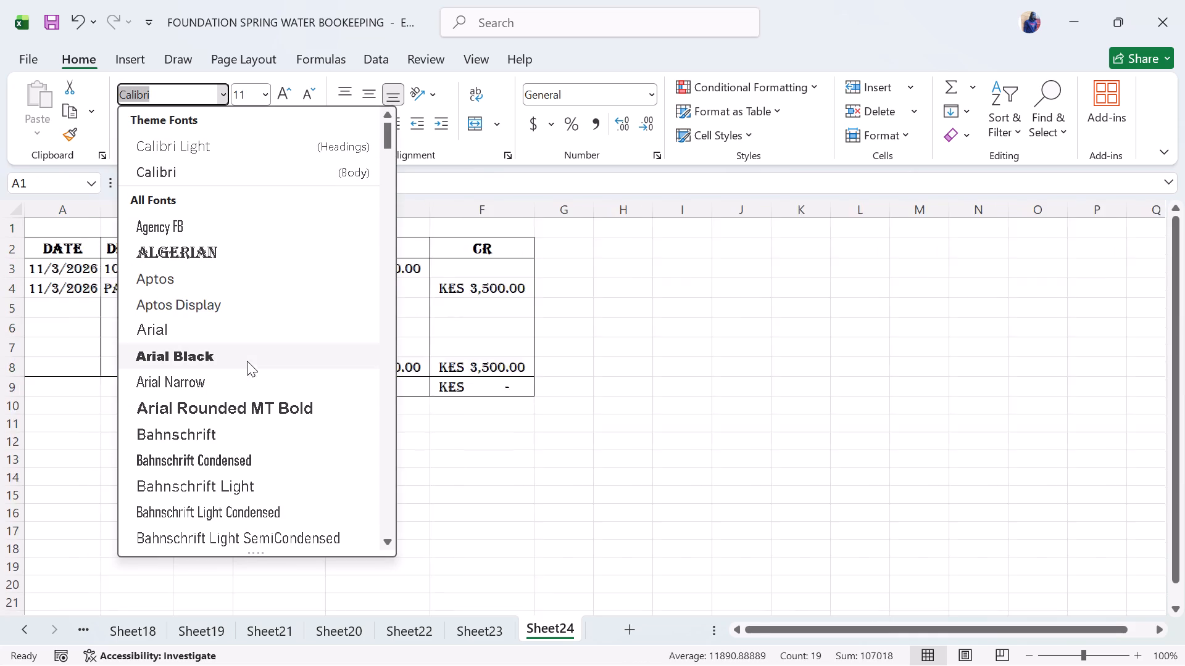
type("times")
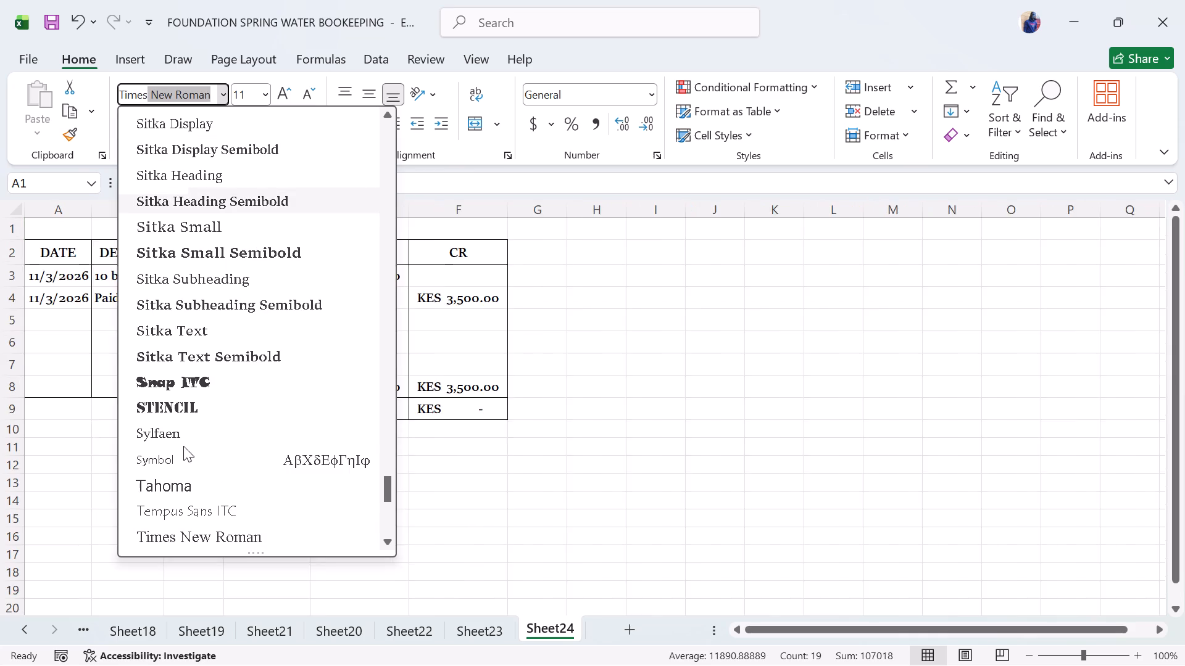
left_click(201, 536)
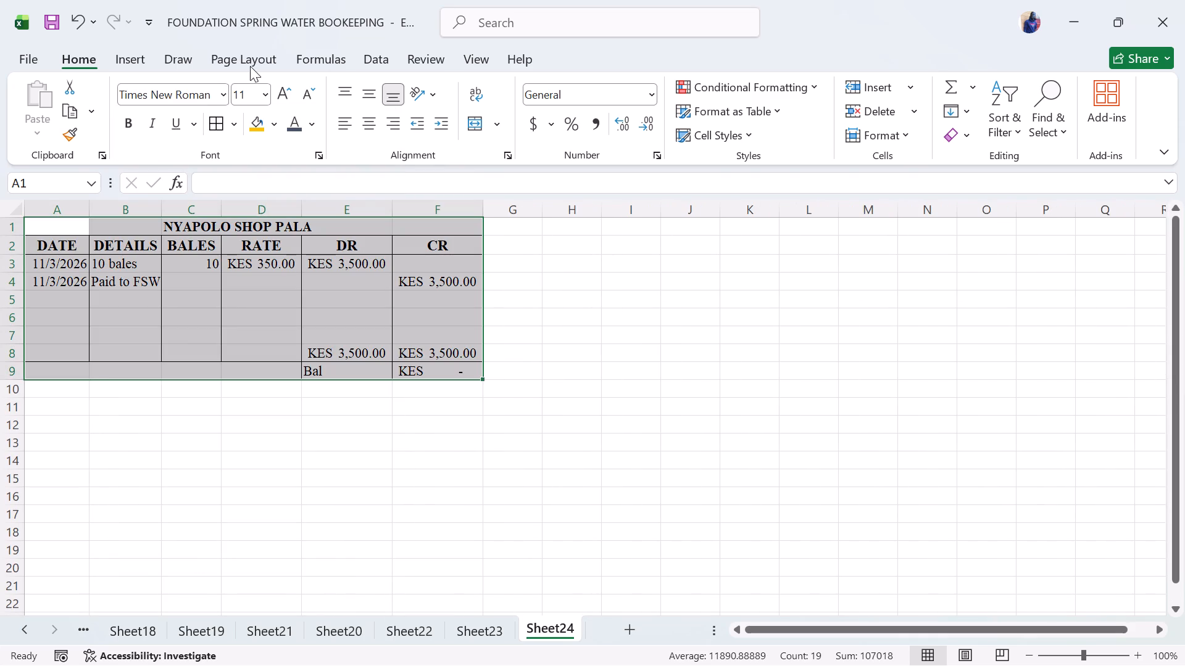
left_click(267, 94)
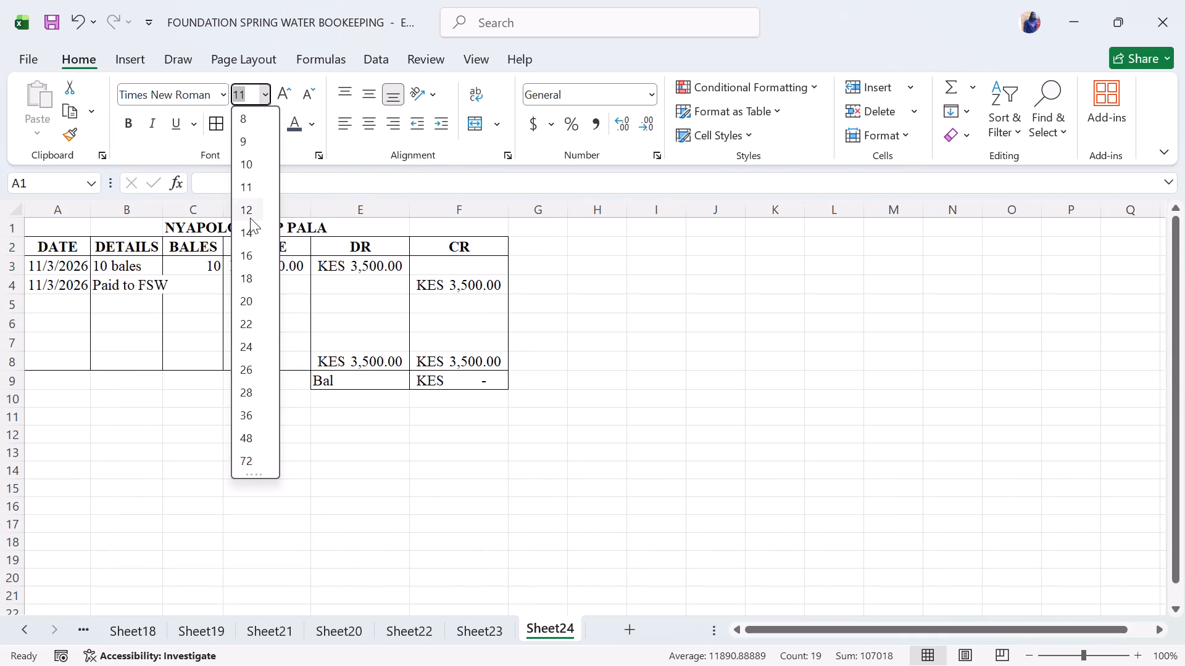
left_click(250, 218)
double_click(391, 329)
left_click(323, 311)
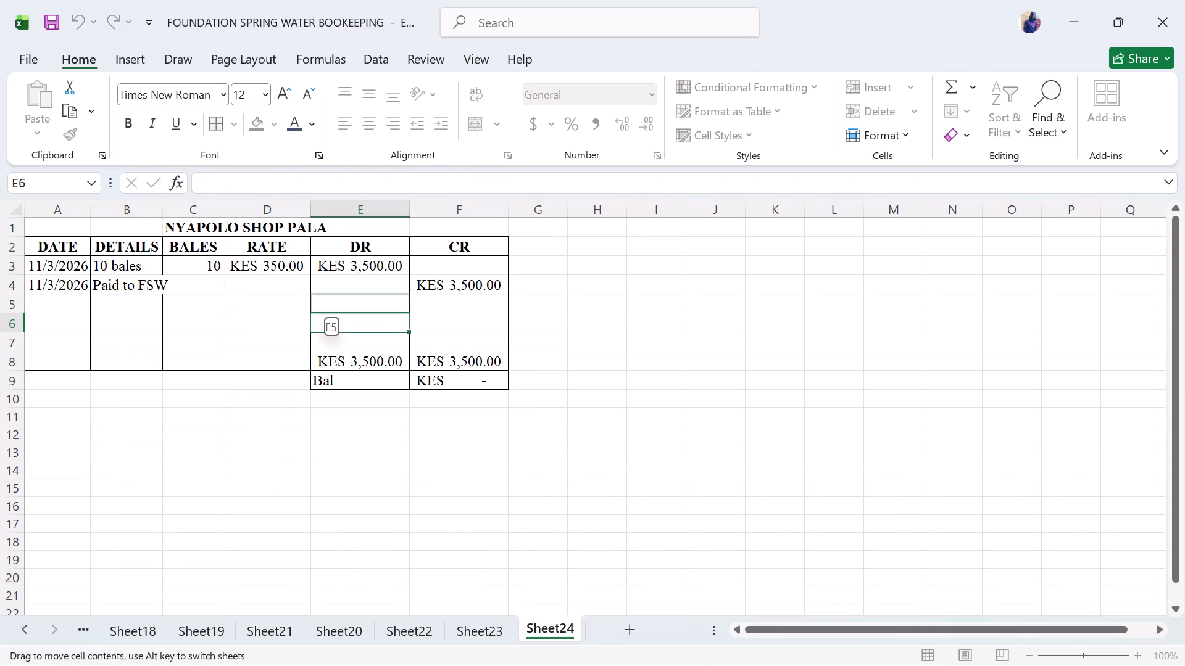
left_click(359, 434)
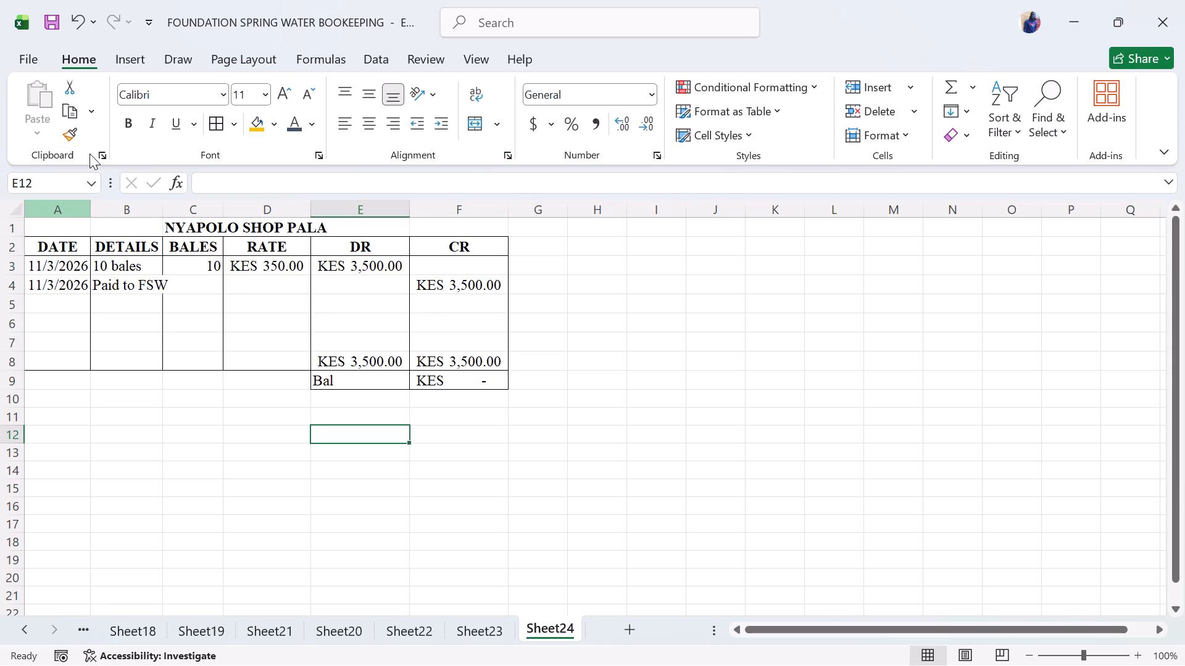
Save the workbook with the formatted ledger sheet.
left_click(49, 23)
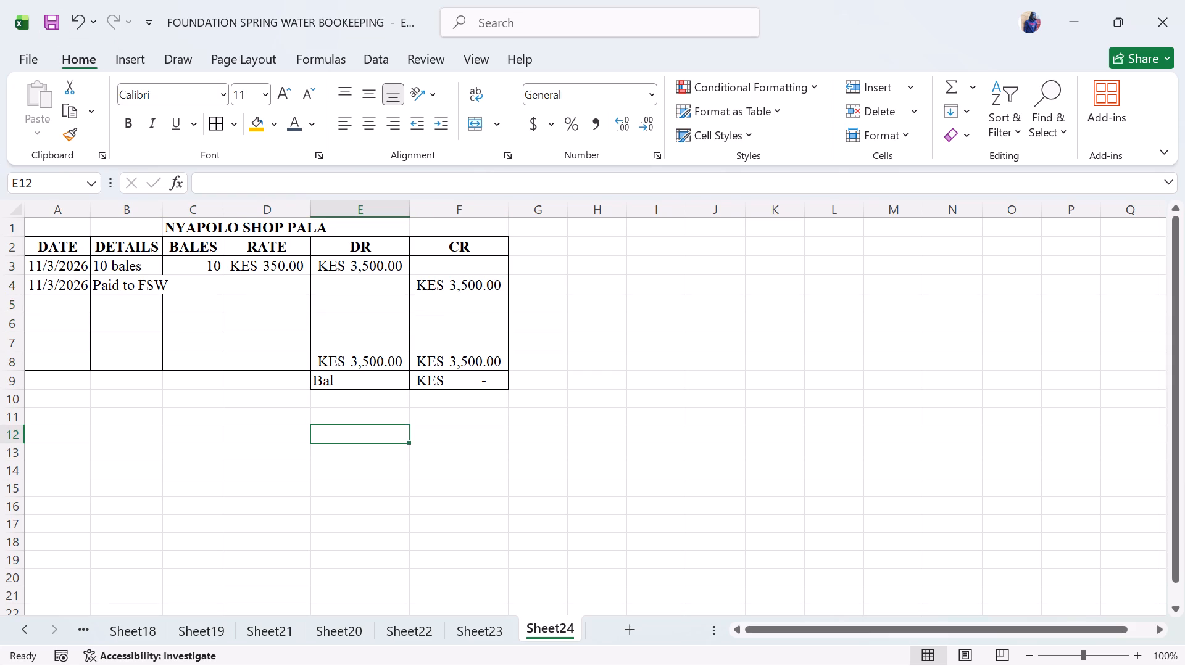
Link NYAPOLO SHOP PALA's balance in cell C24 of Sheet1 to its ledger balance, =Sheet24!F9.
left_click(26, 633)
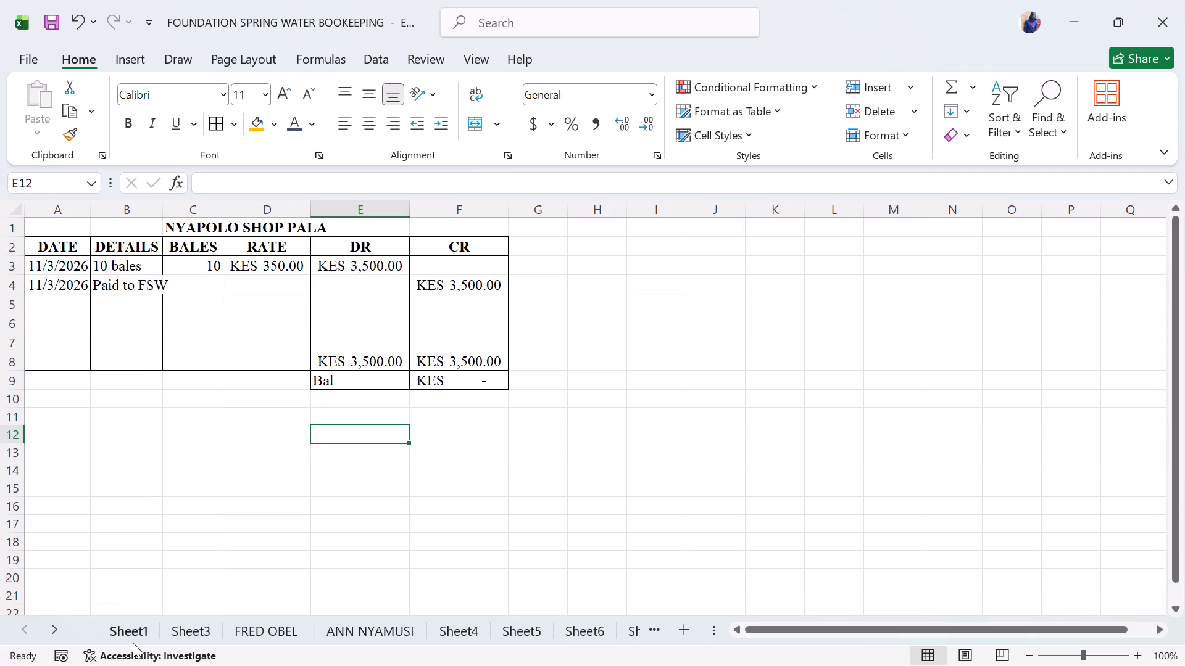
left_click(133, 643)
scroll(414, 435, "up", 3)
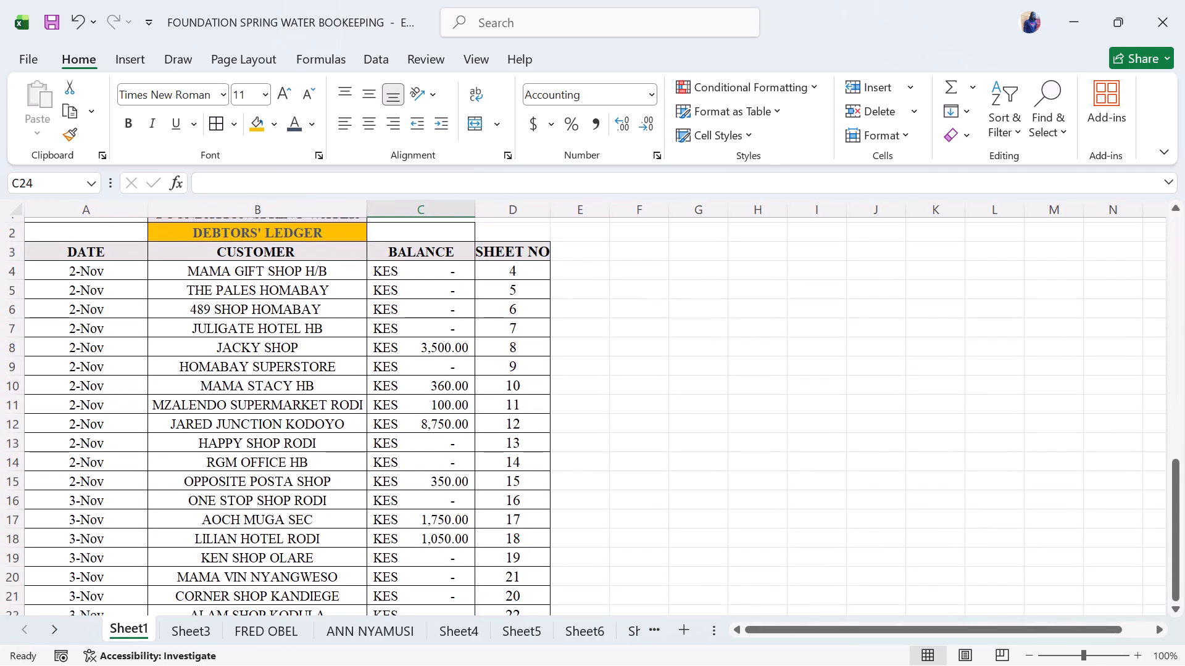
scroll(414, 435, "down", 1)
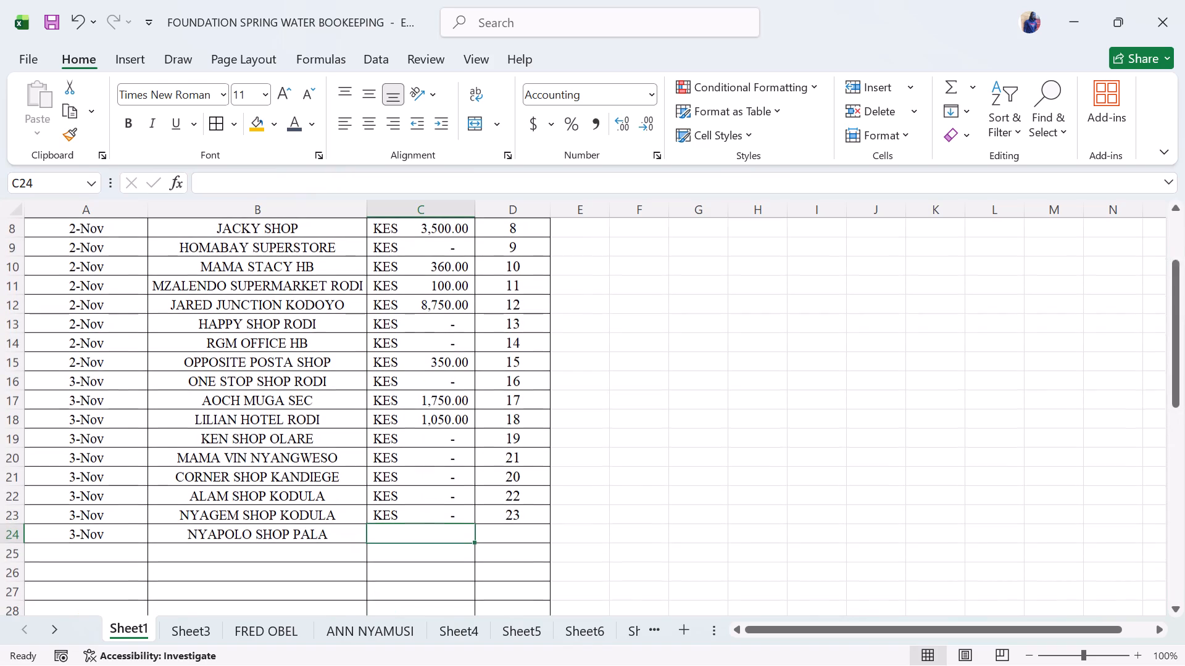
left_click(59, 630)
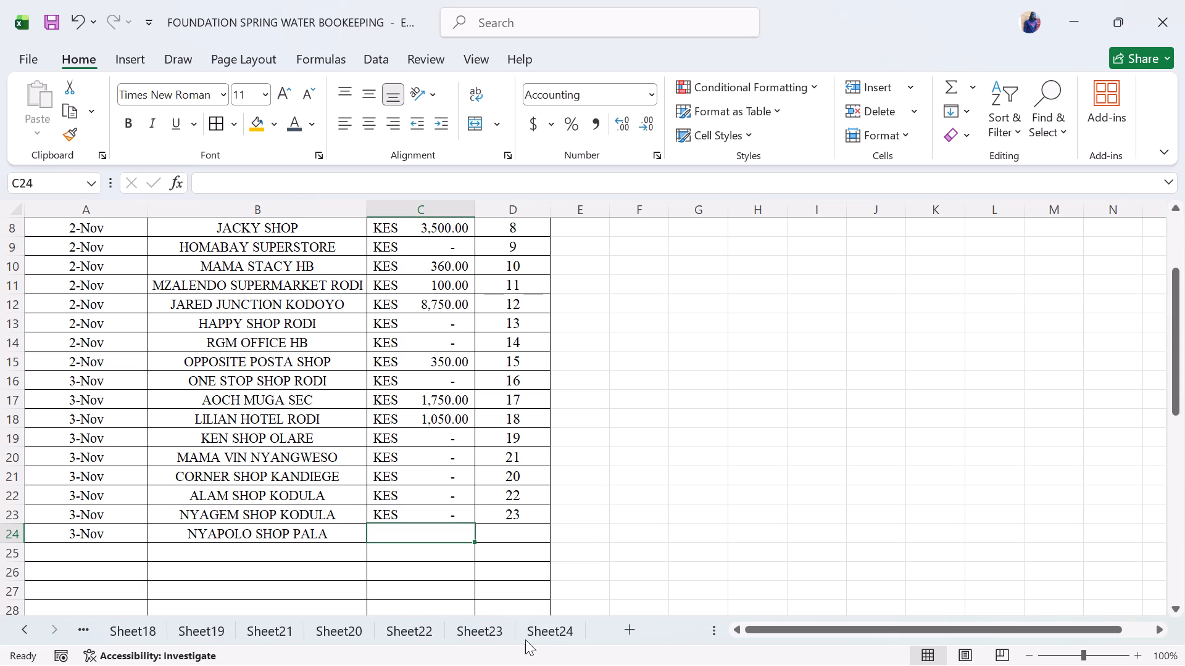
left_click(536, 631)
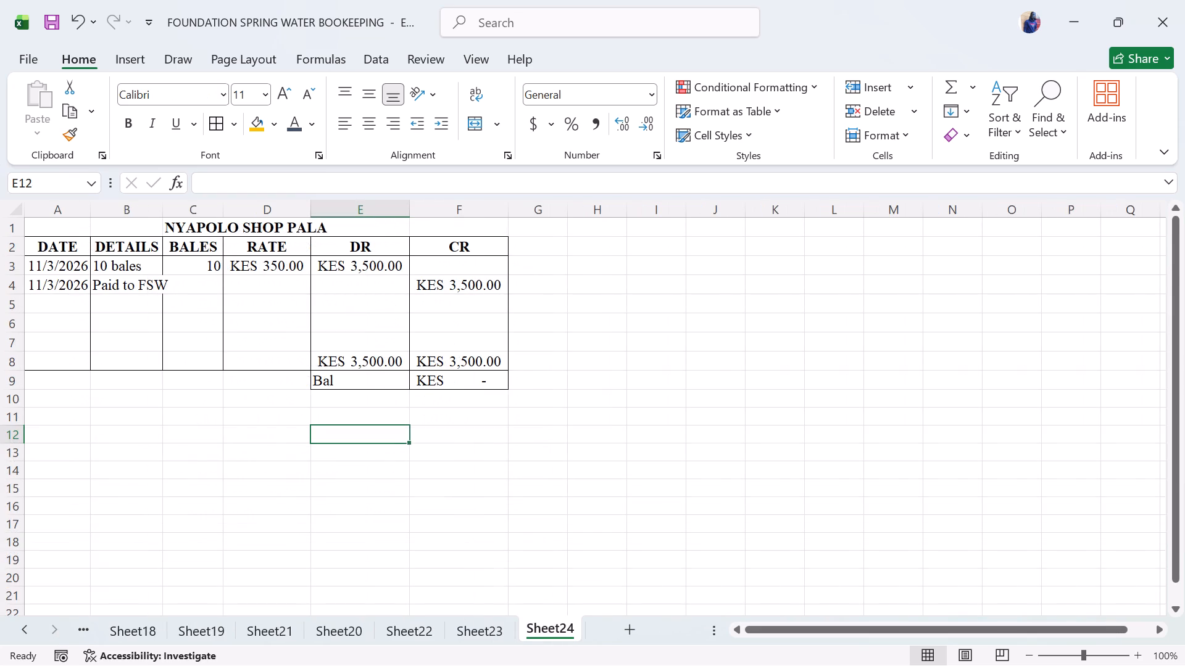
left_click(23, 620)
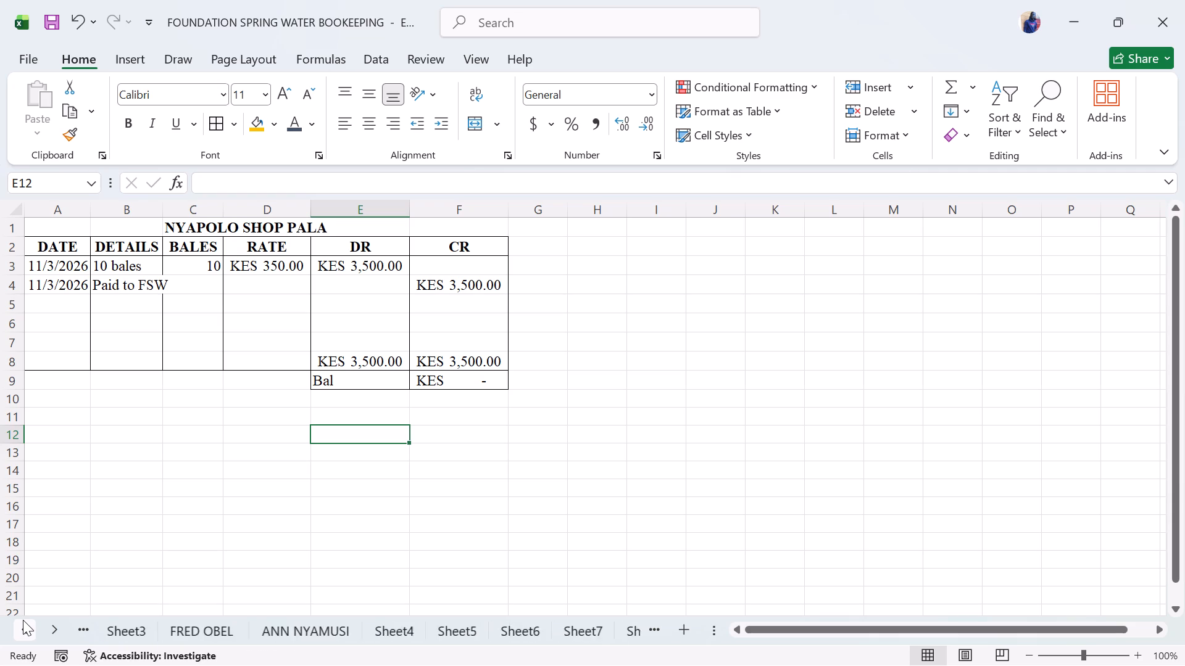
left_click(136, 630)
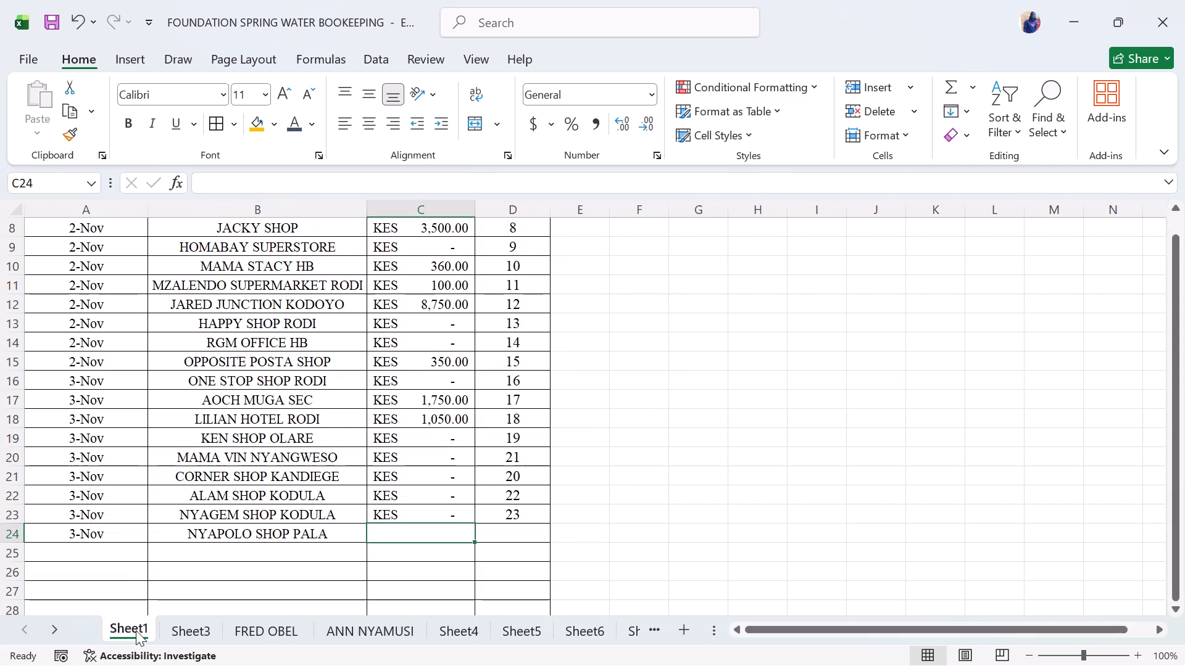
scroll(401, 493, "down", 1)
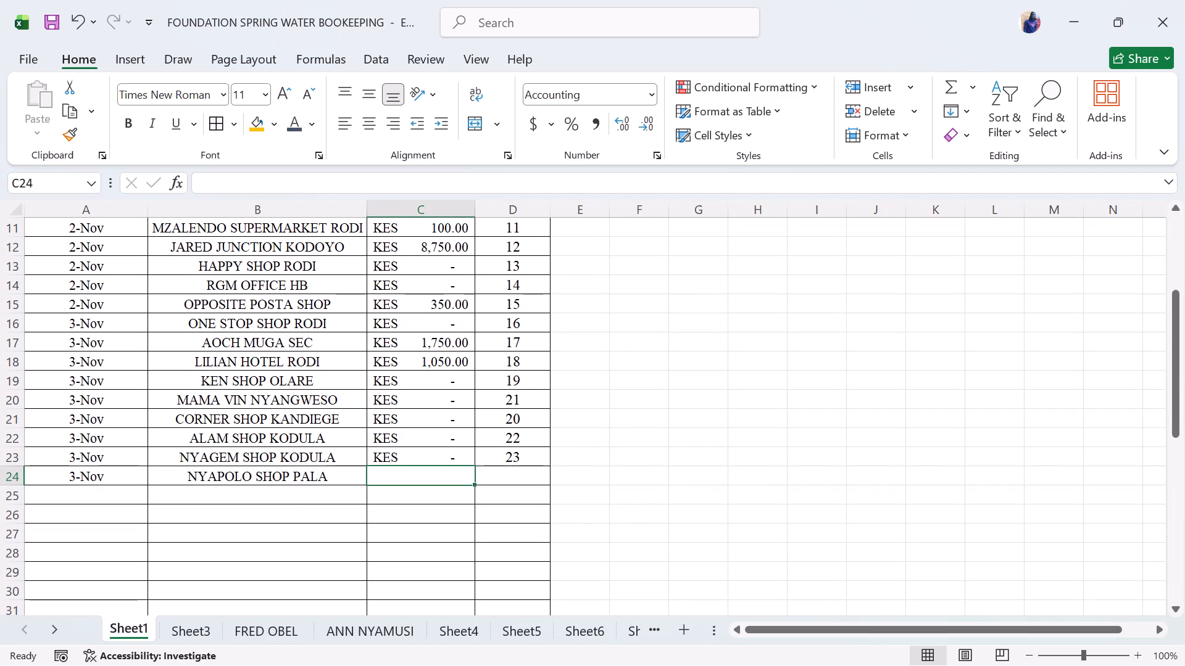
left_click(393, 475)
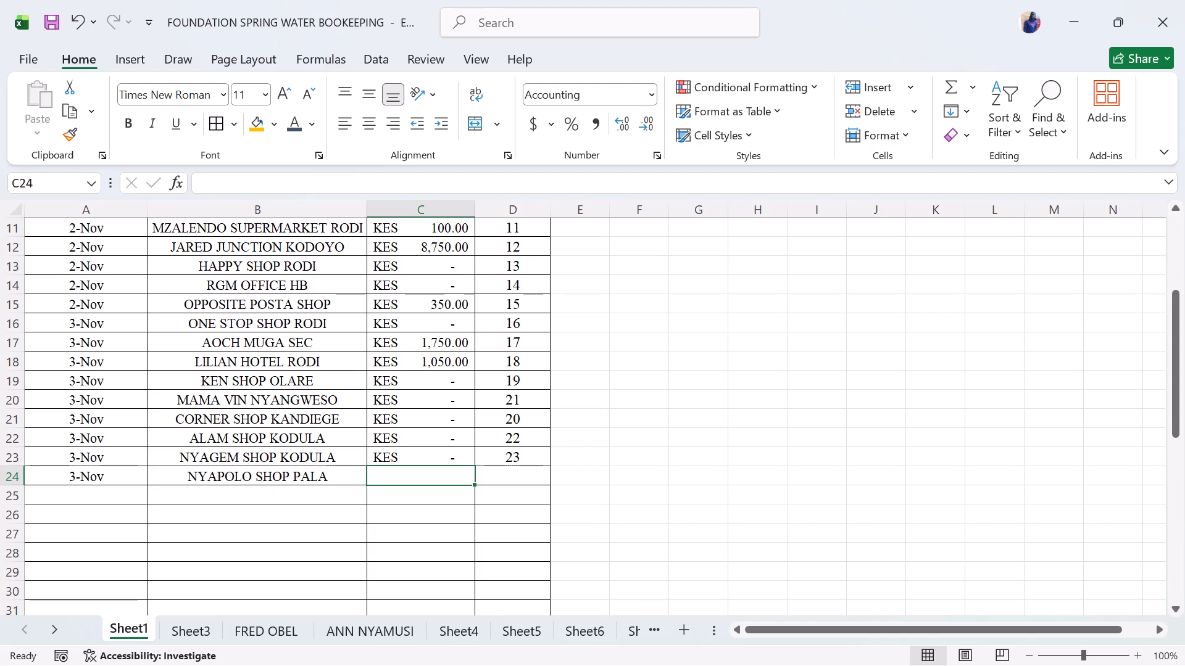
left_click(420, 472)
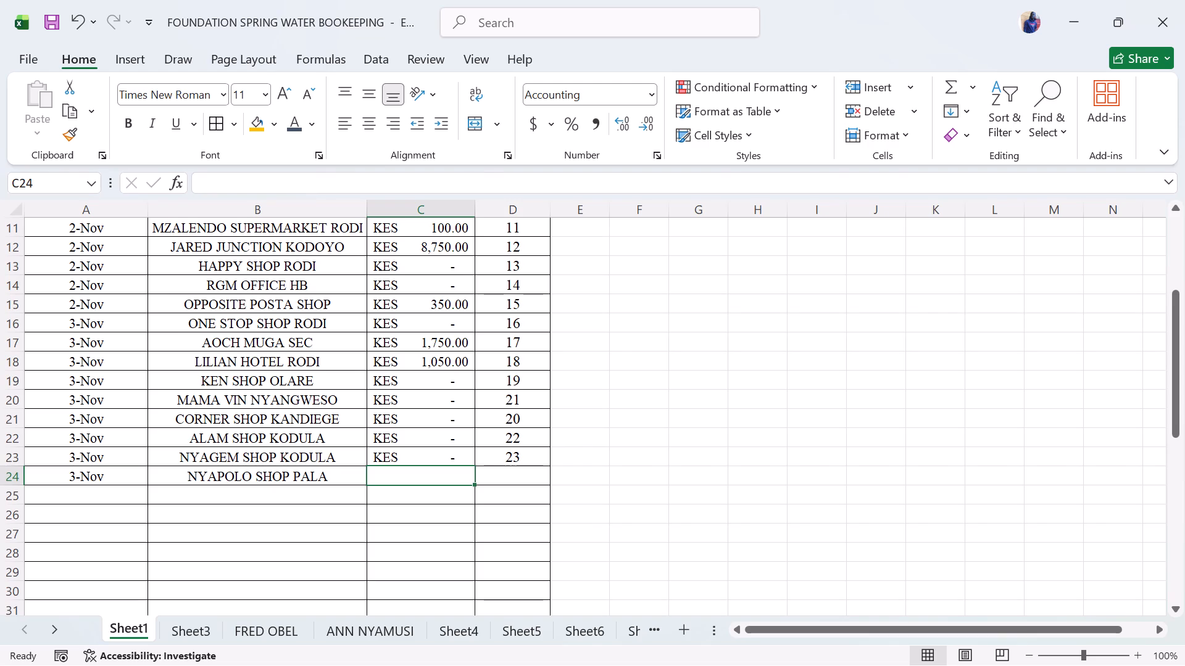
key("equal")
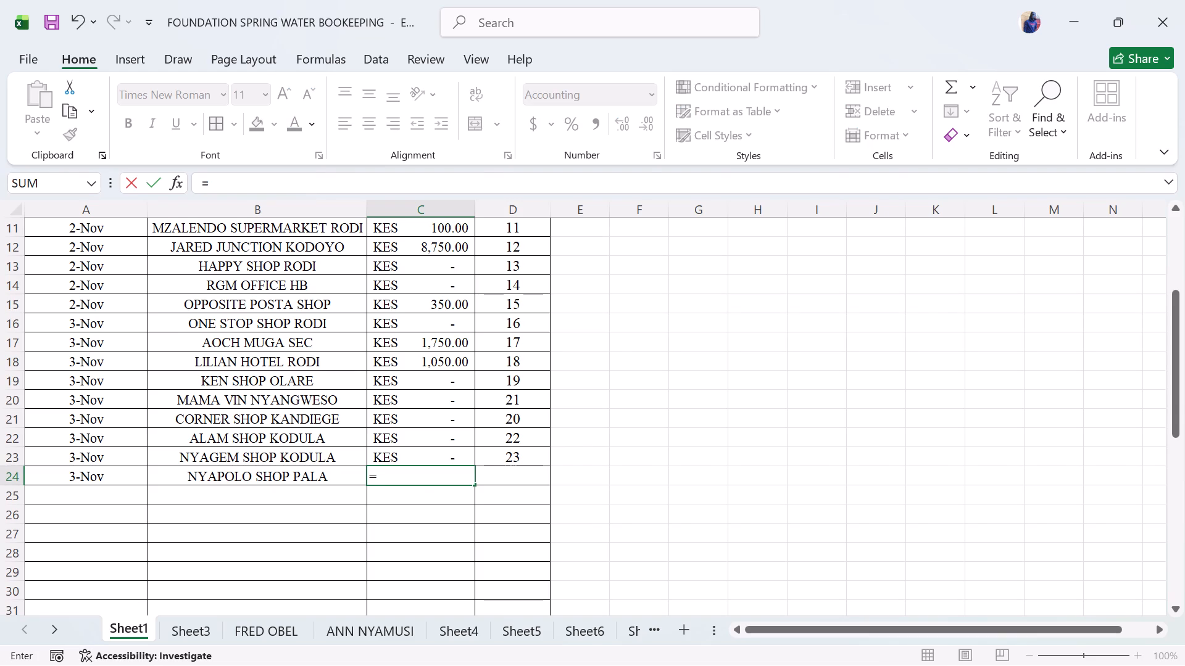
left_click(46, 630)
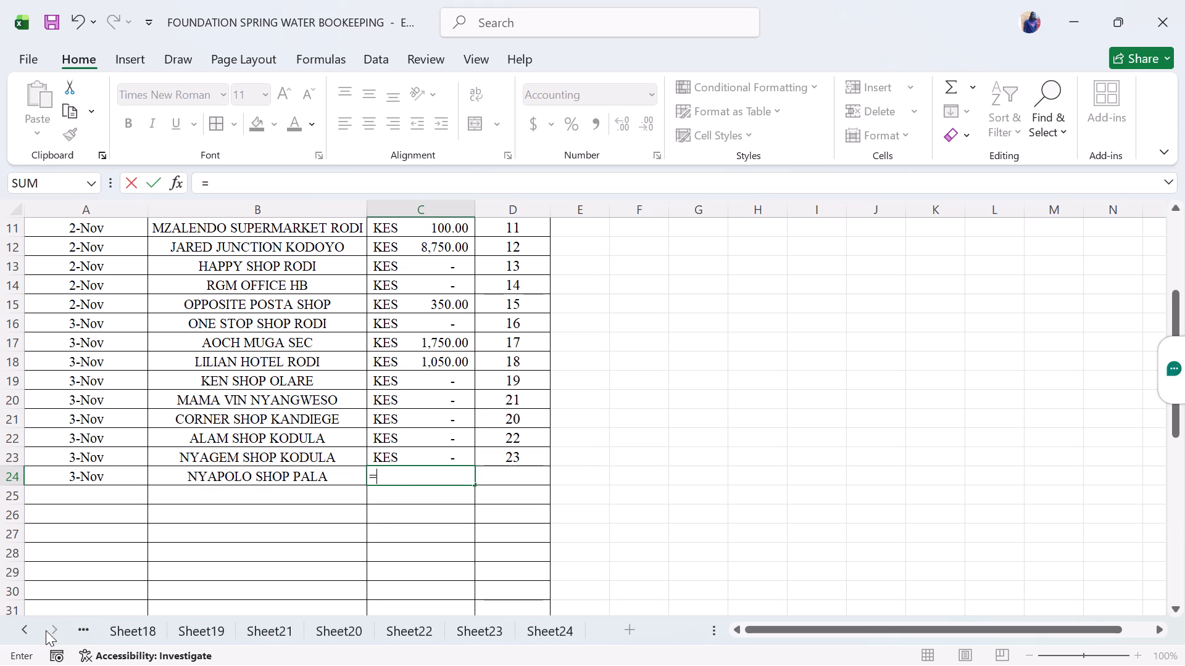
left_click(556, 629)
left_click(451, 382)
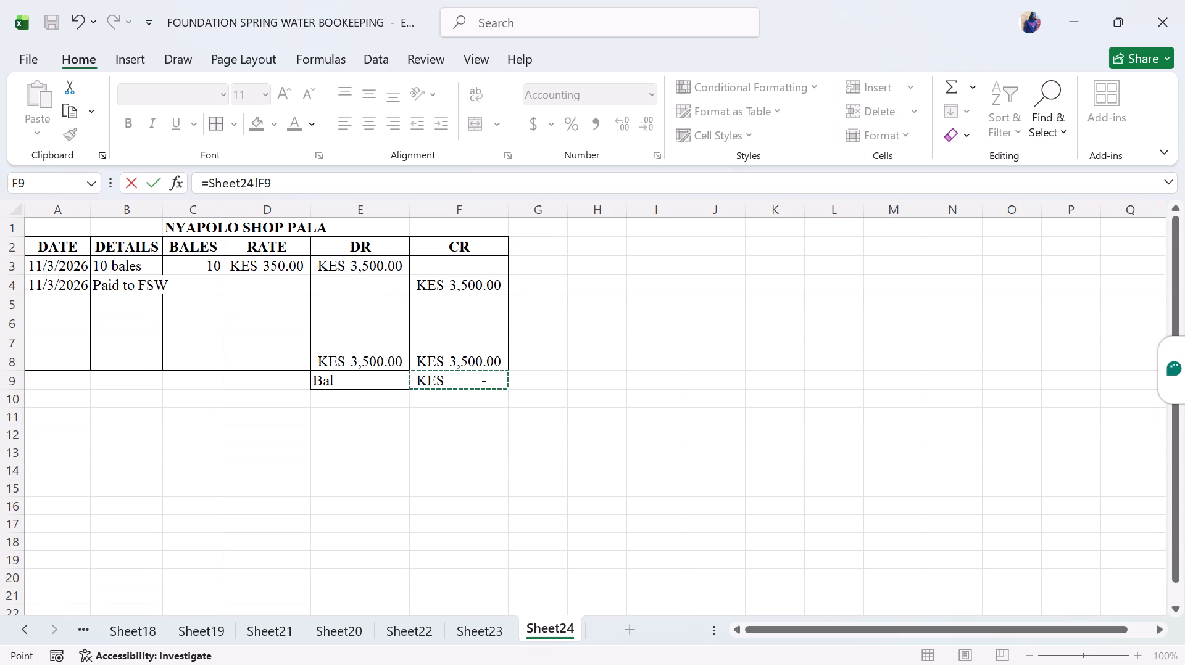
key("Return")
Enter 24 as NYAPOLO SHOP PALA's sheet number in cell D24 of Sheet1.
left_click(502, 480)
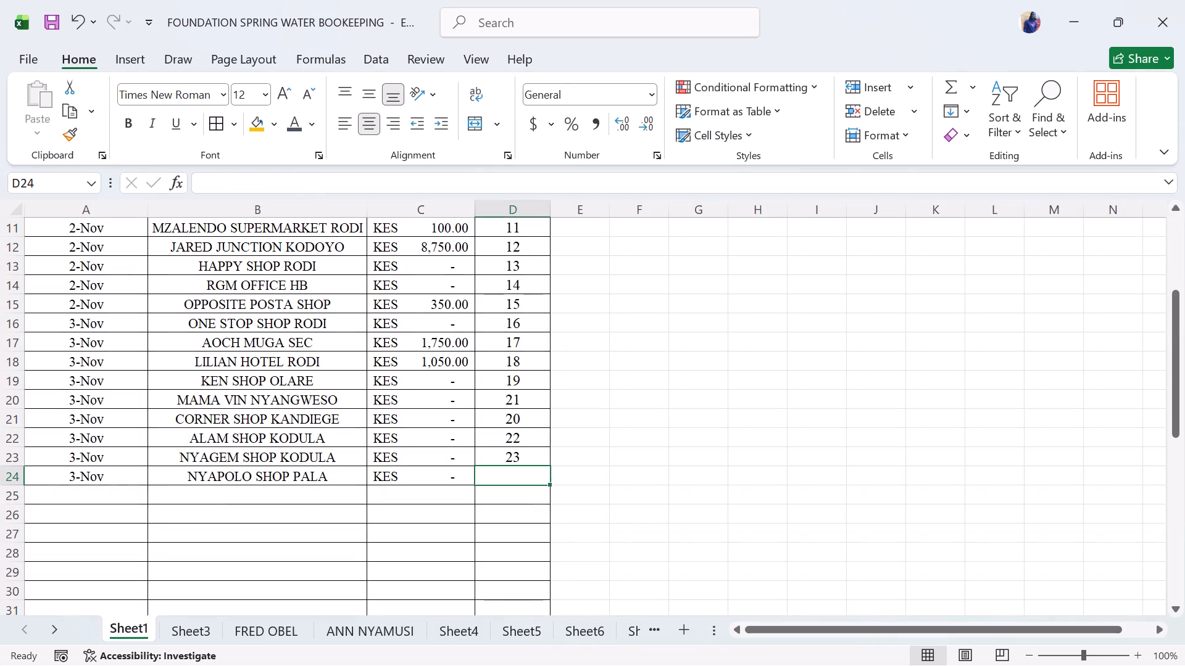
type("21")
key("BackSpace")
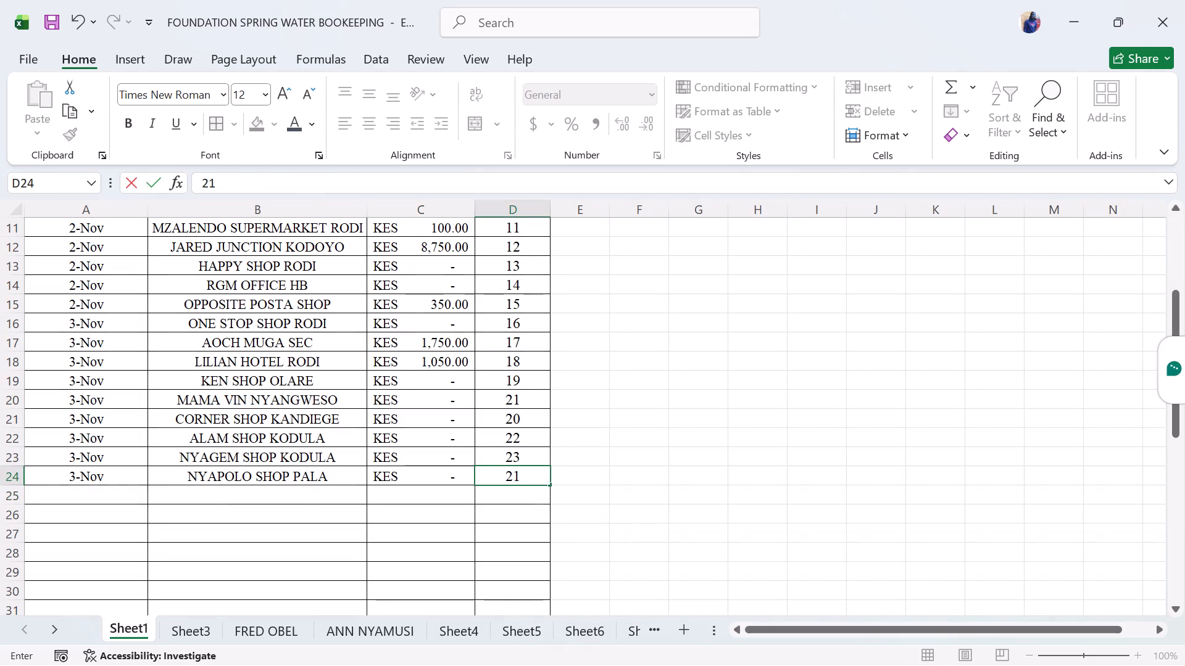
key("4")
left_click(667, 448)
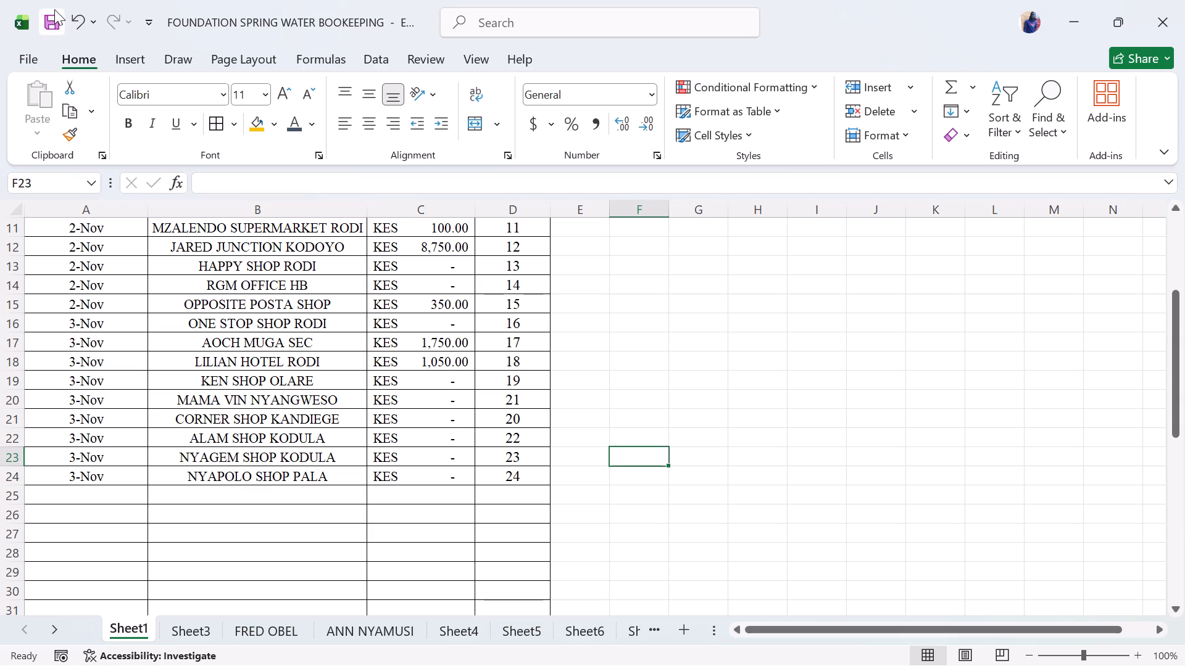
Save the workbook with the updated debtors' ledger on Sheet1.
left_click(54, 9)
left_click(294, 316)
scroll(409, 398, "down", 1)
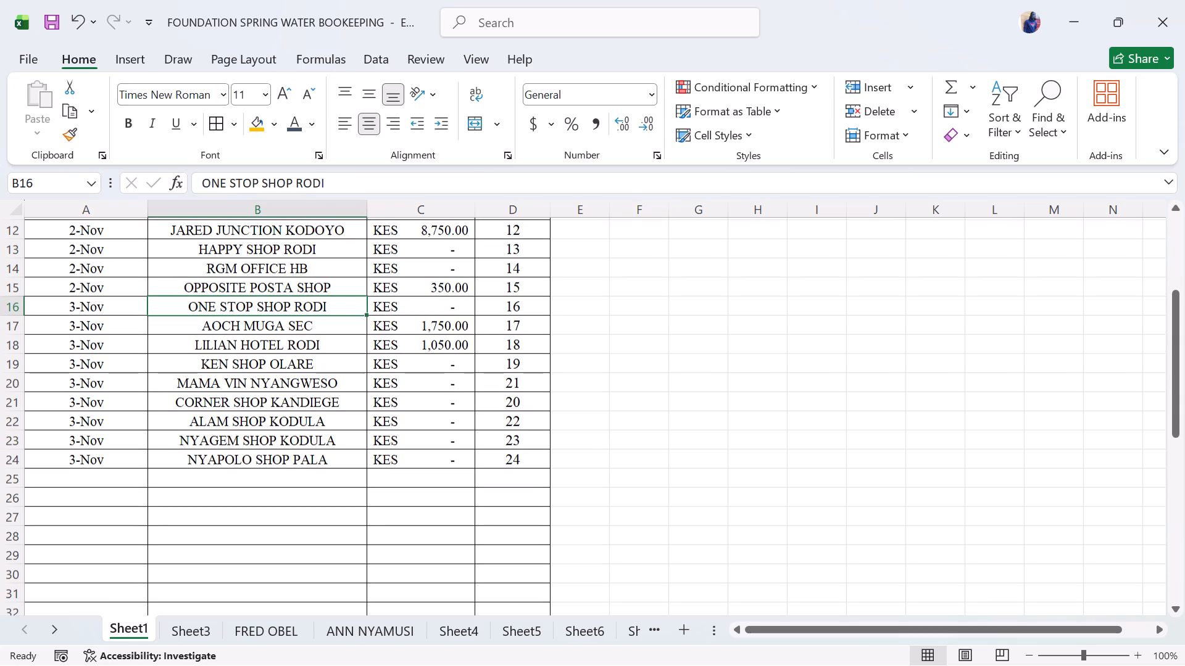
scroll(409, 398, "down", 1)
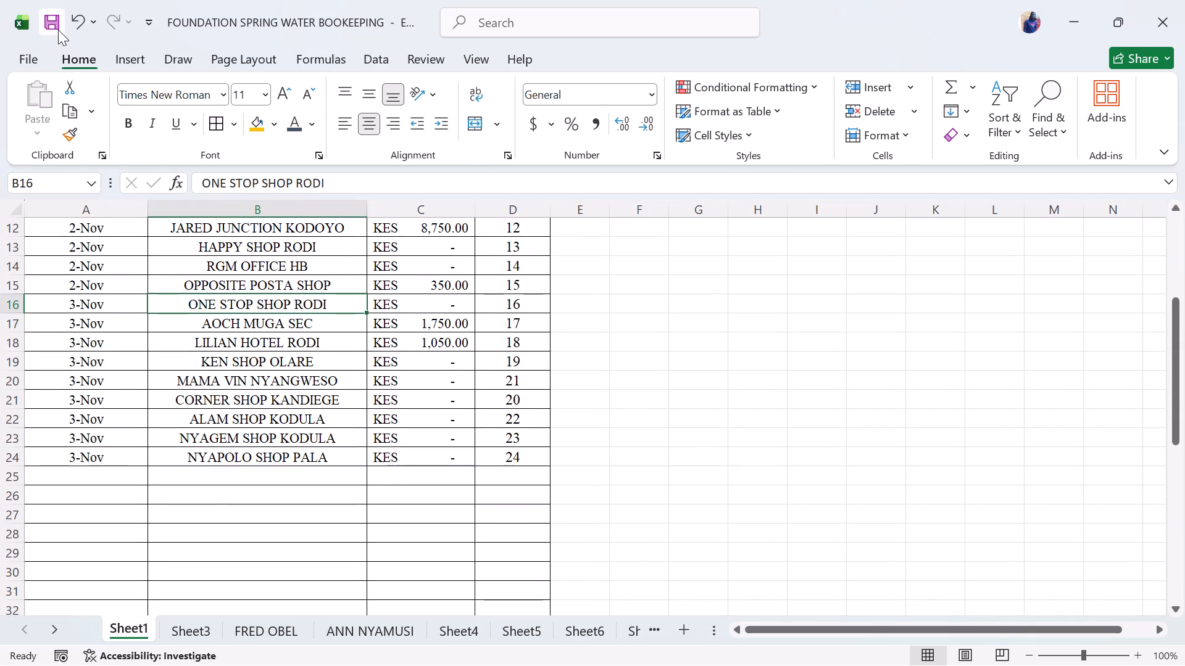
left_click(58, 29)
left_click(627, 328)
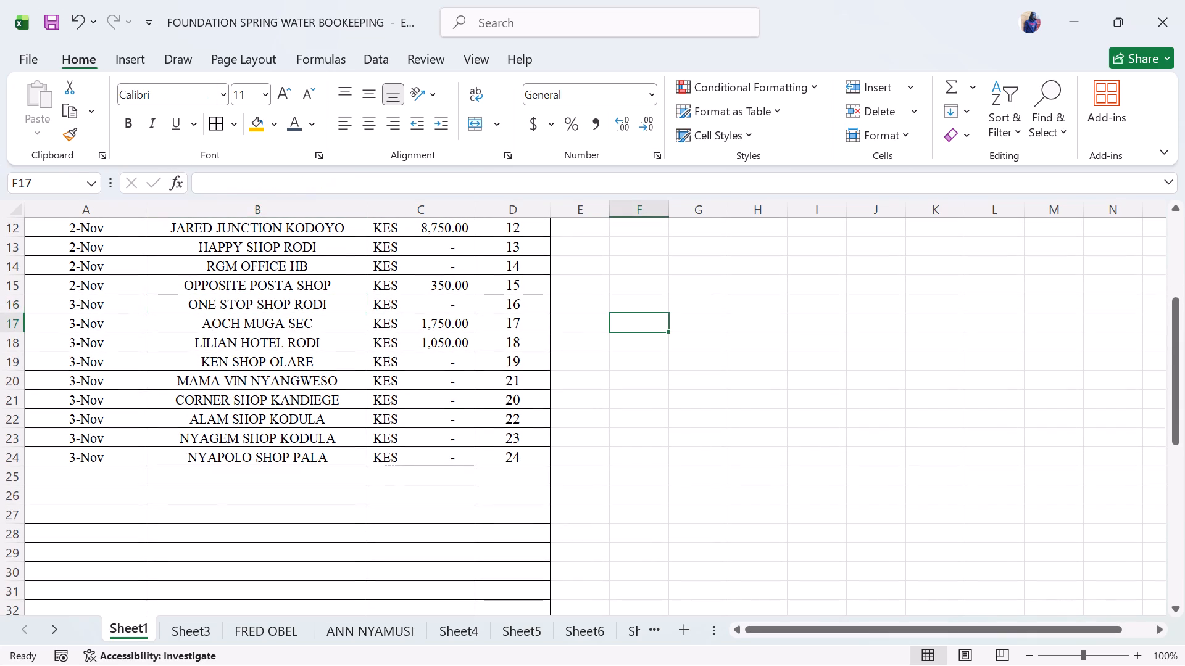
left_click(46, 17)
left_click(288, 268)
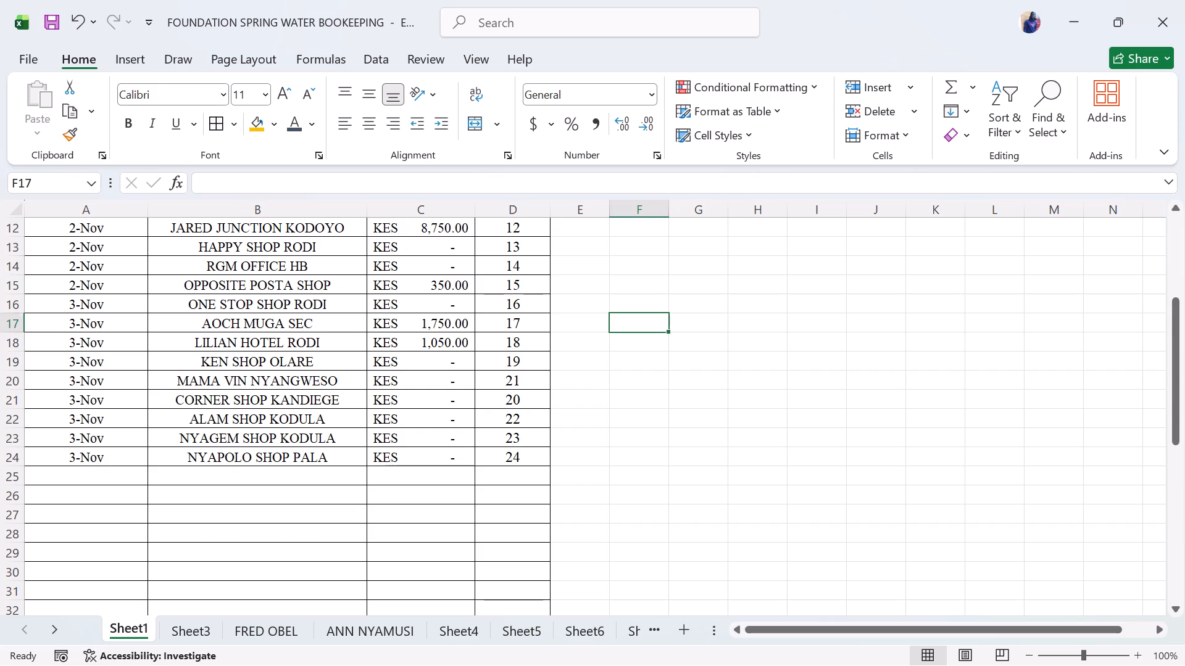